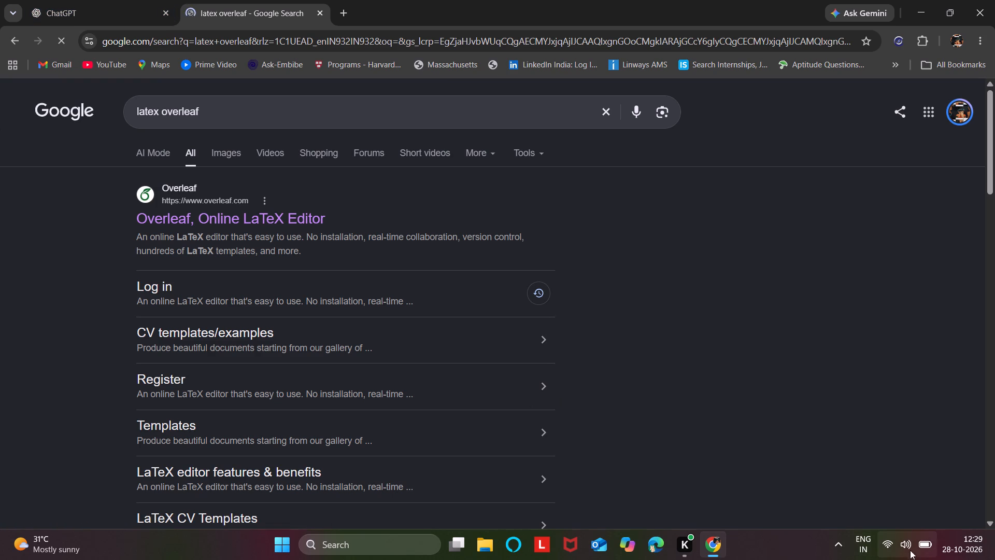
click(893, 541)
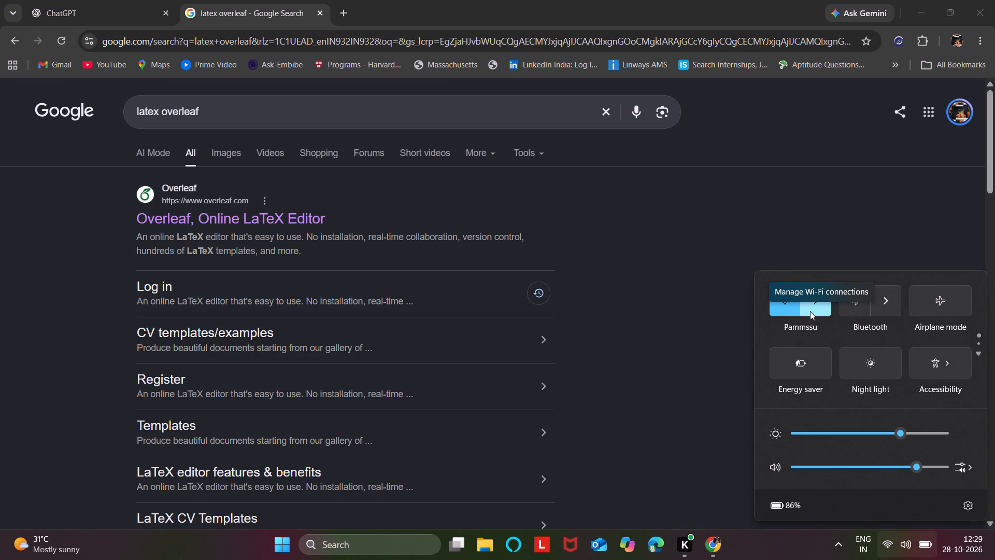
double_click(186, 216)
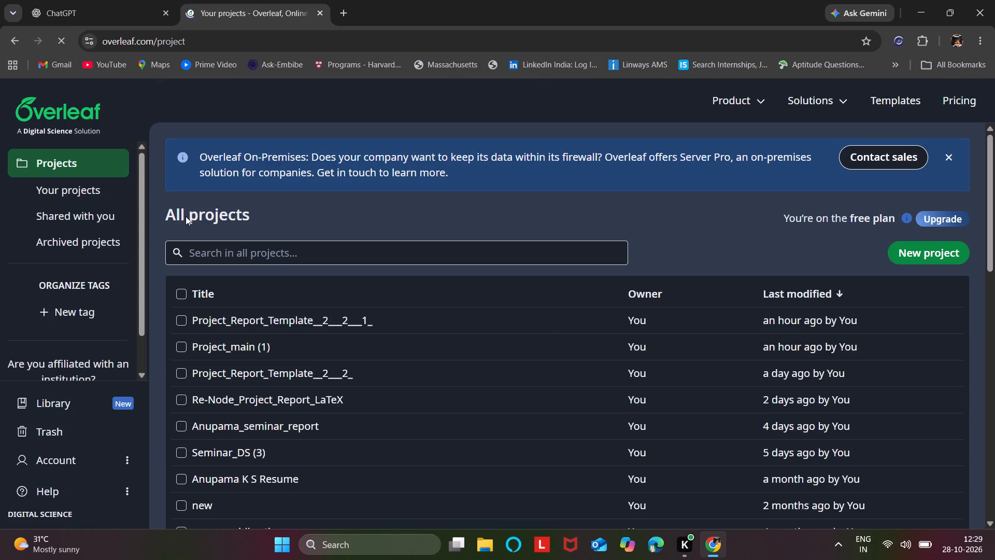
Open the Overleaf project Project_Report_Template__2___2___1_.
double_click(302, 325)
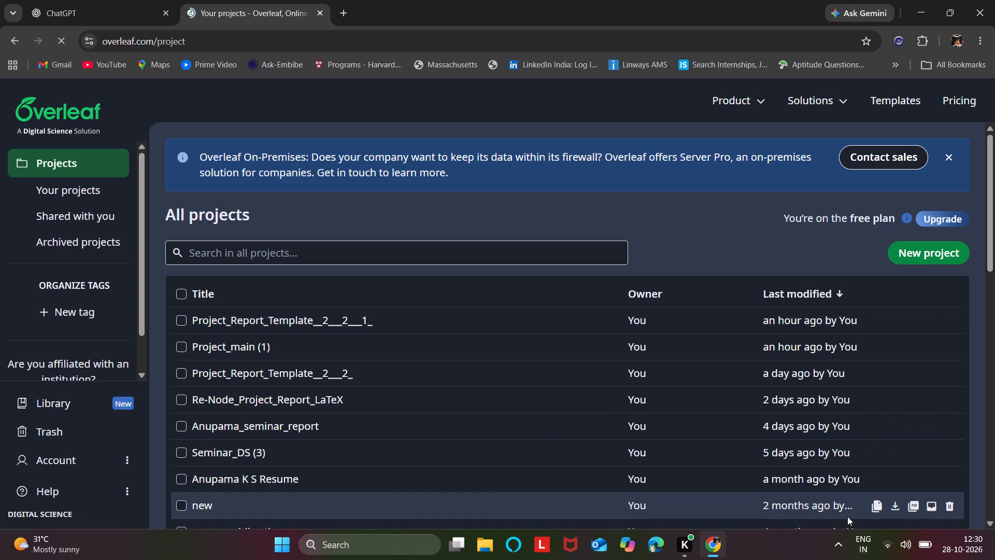
double_click(476, 329)
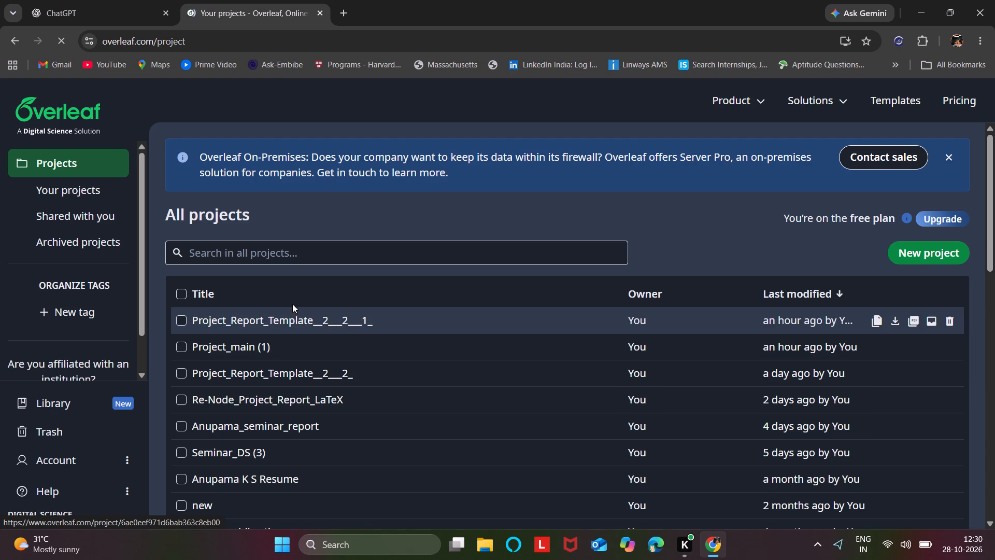
double_click(293, 317)
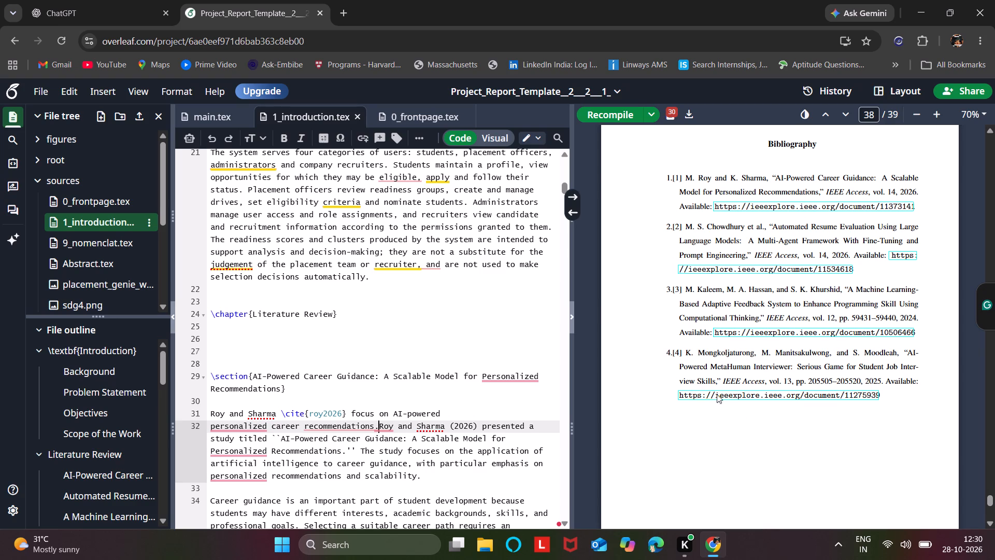
In the source of section 4.1 Conclusion, remove the bold command and opening quotes before the project title "AI-Driven Student Placement Readiness".
scroll(752, 311, up, 5)
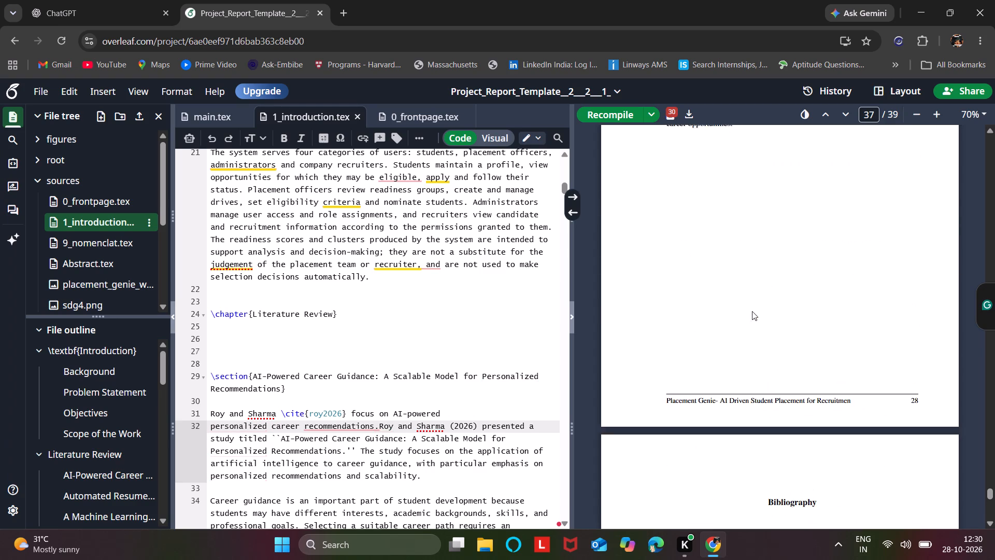
scroll(752, 311, up, 8)
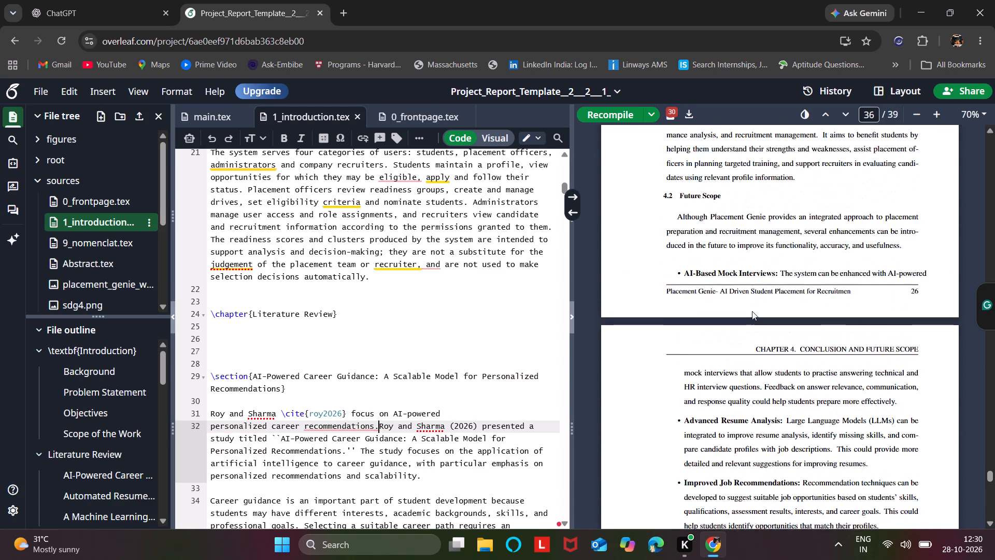
scroll(752, 311, up, 8)
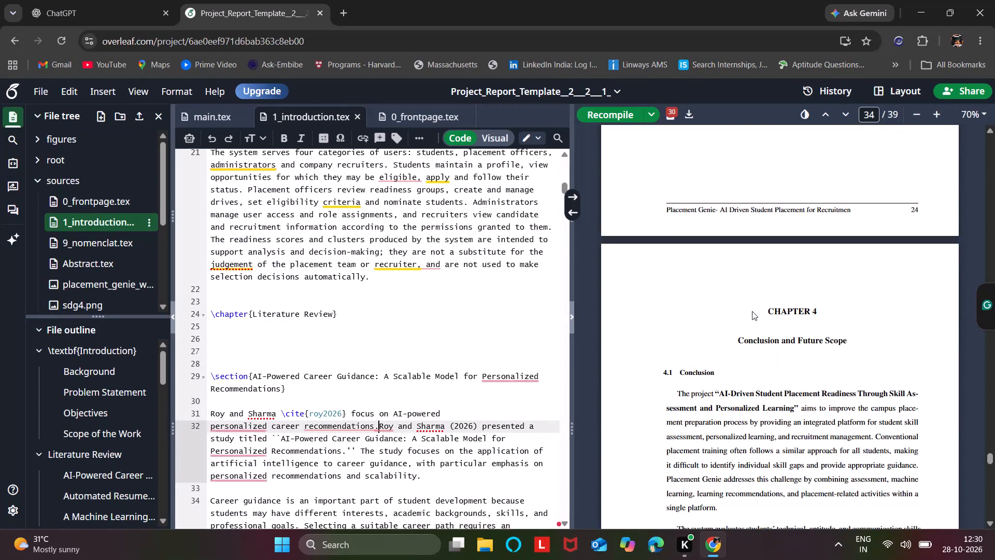
scroll(752, 311, down, 1)
double_click(724, 363)
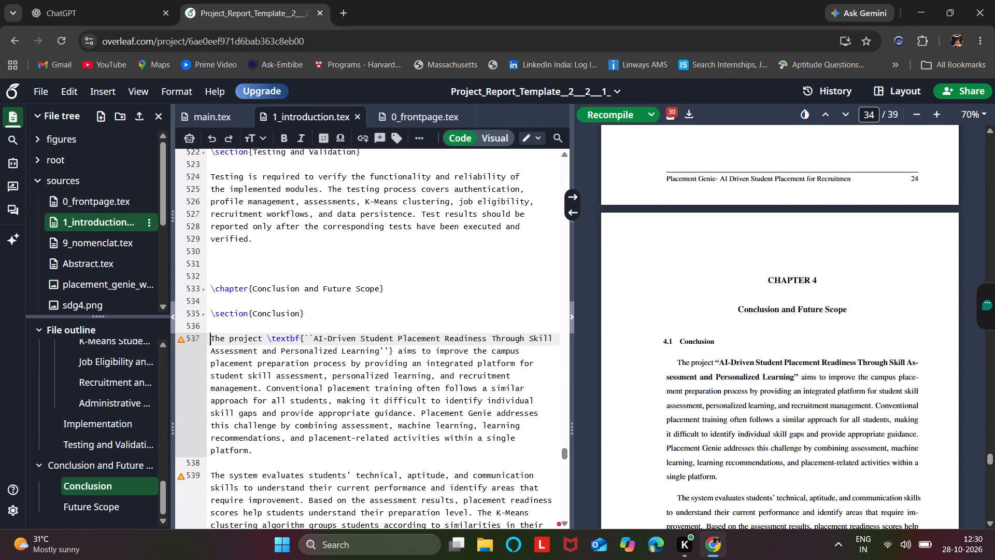
click(313, 335)
key(BackSpace)
key(BackSpace)
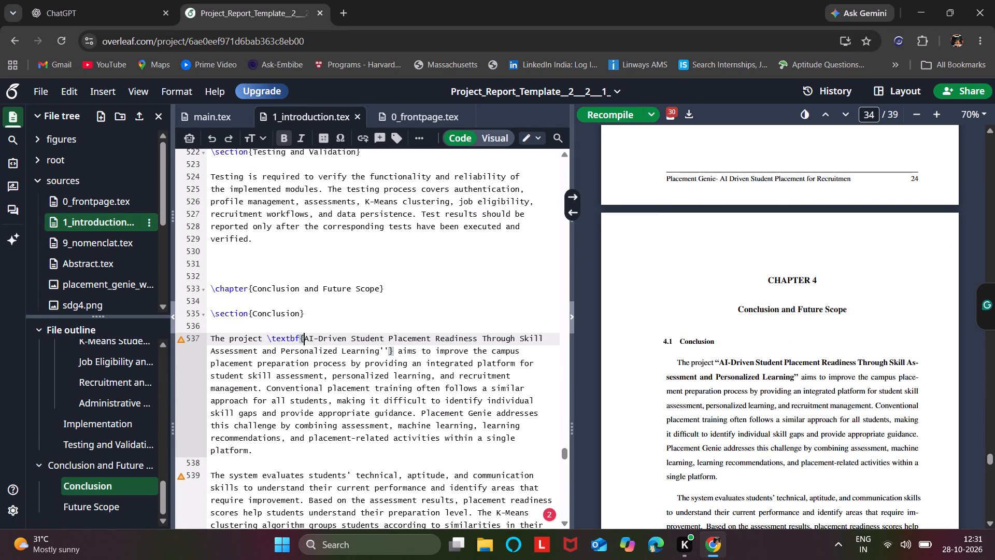
key(BackSpace)
key(BackSpace)
key(BackSpace)
key(BackSpace)
key(BackSpace)
key(BackSpace)
key(BackSpace)
key(BackSpace)
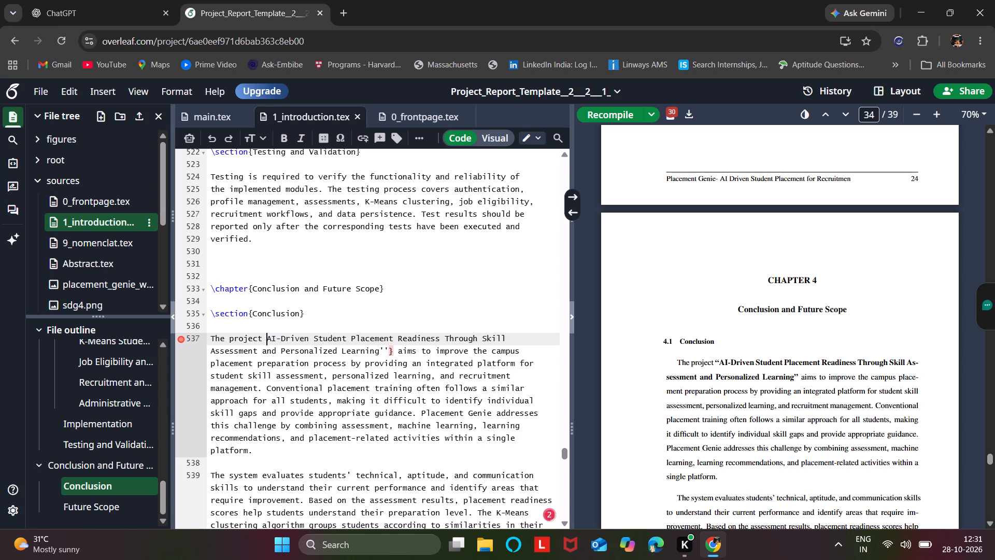
Remove the closing brace and closing quotes after "Personalized Learning" in the Conclusion's first paragraph.
key(Down)
key(Right)
key(Right)
key(Right)
key(Right)
key(Right)
key(Right)
key(Right)
key(Right)
key(Right)
key(Right)
key(Right)
key(Right)
key(Right)
key(Right)
key(Right)
key(Right)
key(Right)
key(Right)
key(Right)
key(Right)
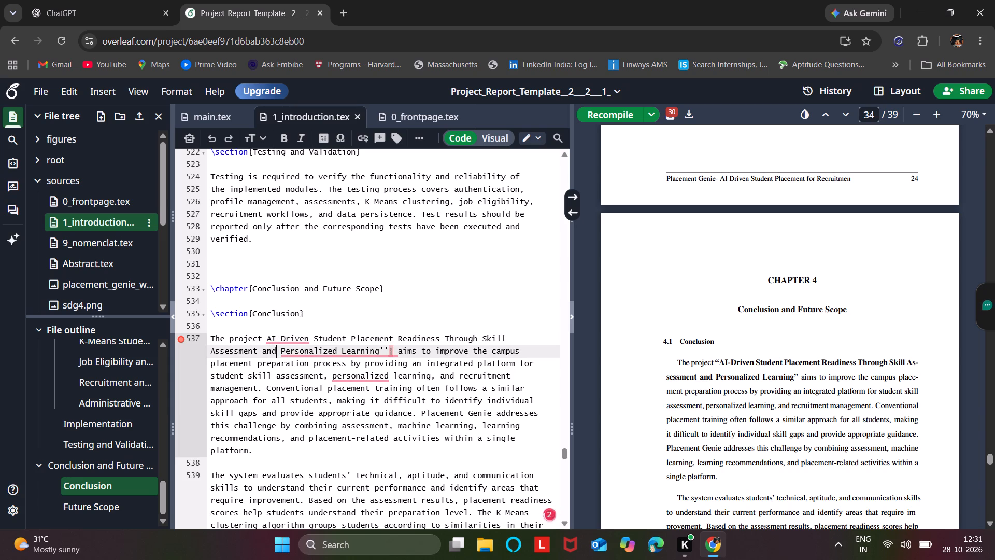
key(Right)
key(Right)
key(Right)
key(BackSpace)
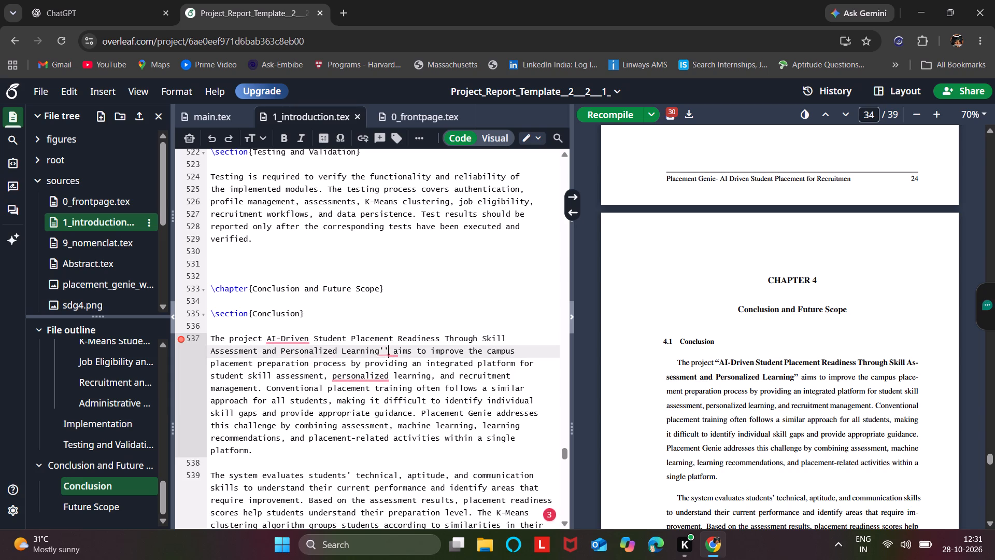
key(BackSpace)
key(BackSpace)
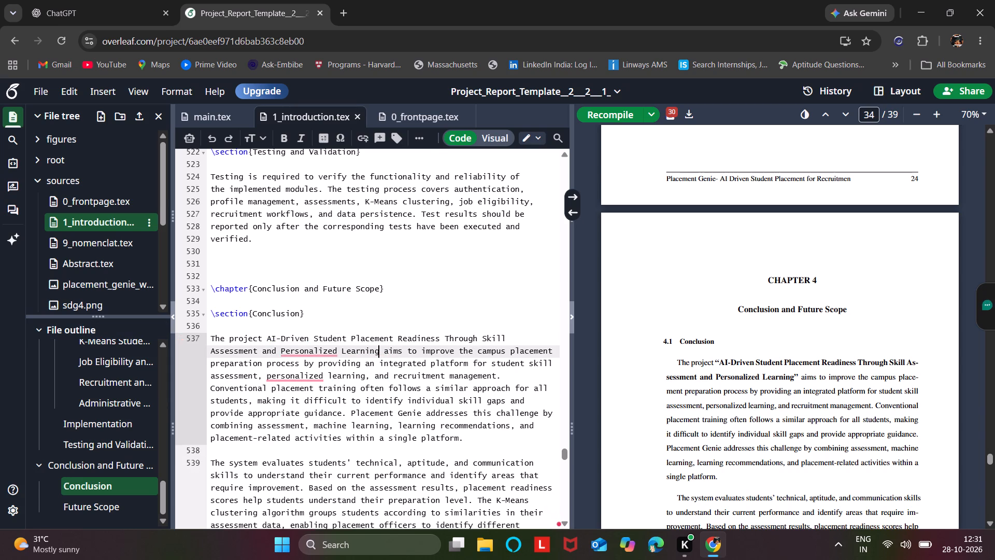
scroll(315, 287, up, 7)
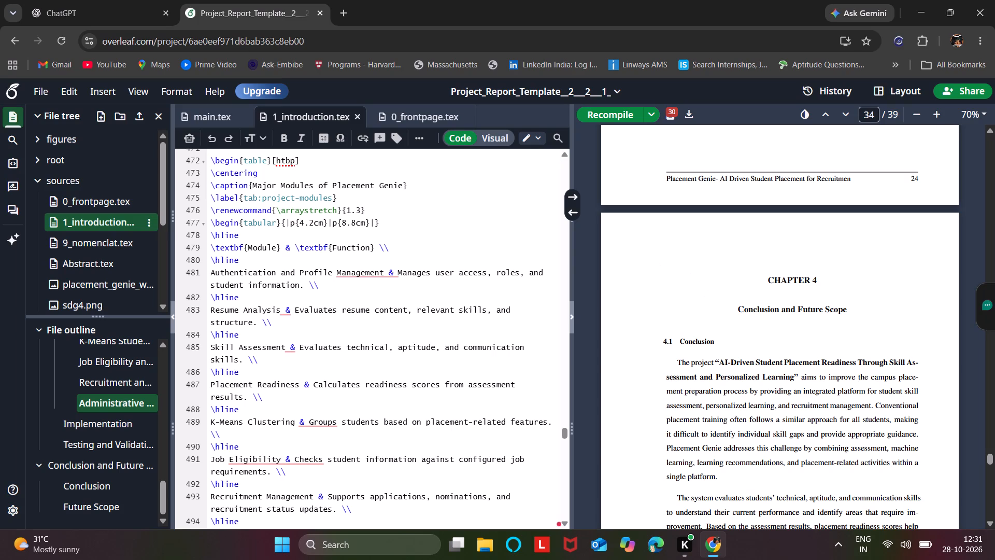
scroll(391, 282, up, 4)
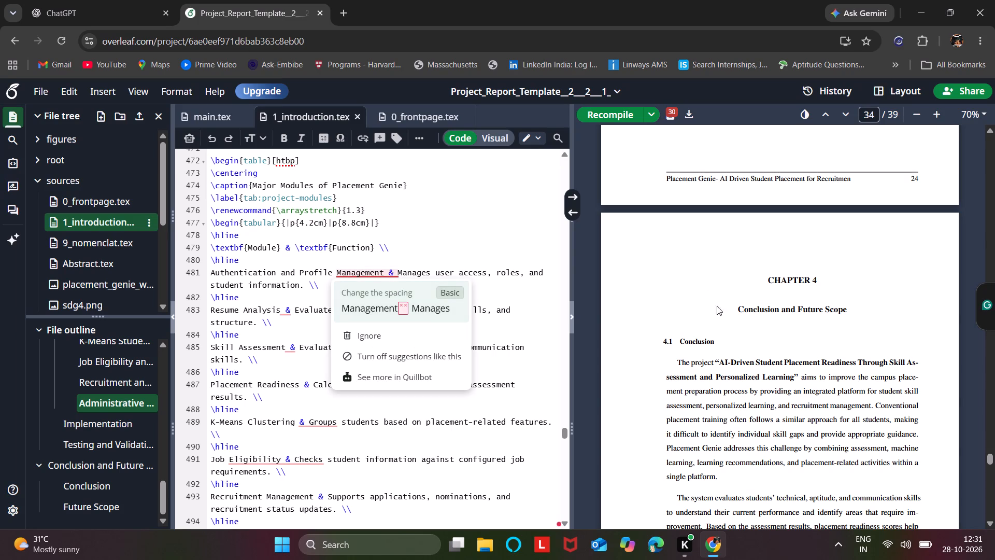
scroll(749, 229, up, 11)
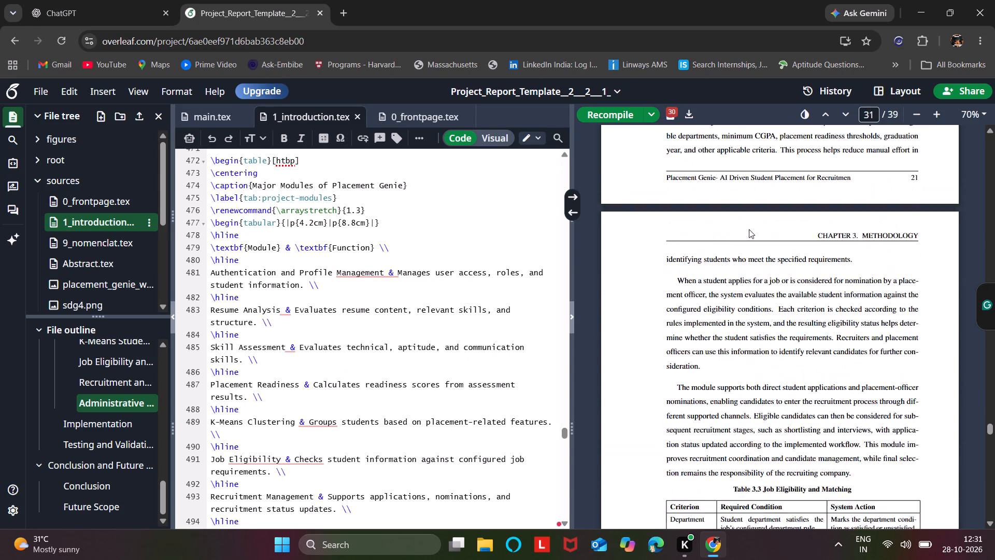
scroll(749, 229, up, 15)
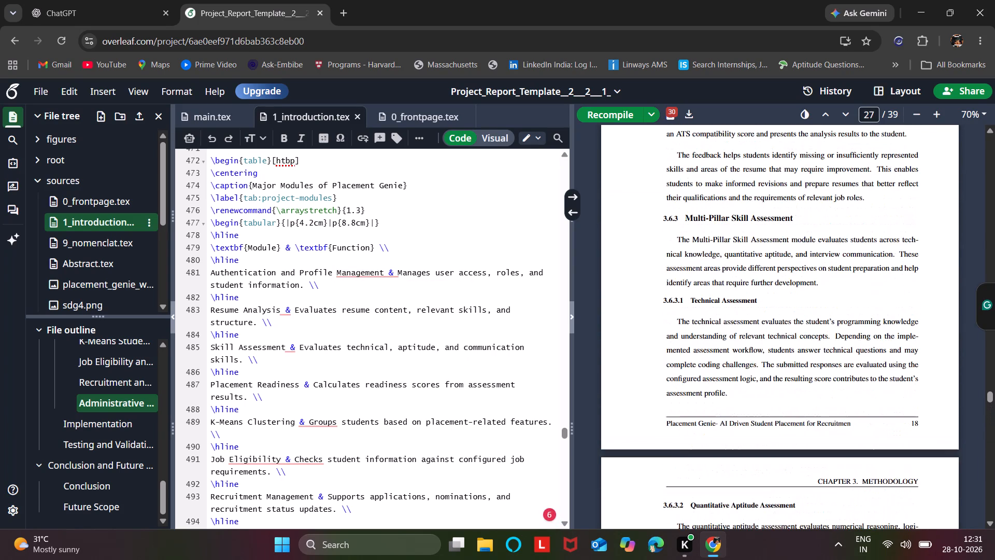
scroll(749, 229, up, 2)
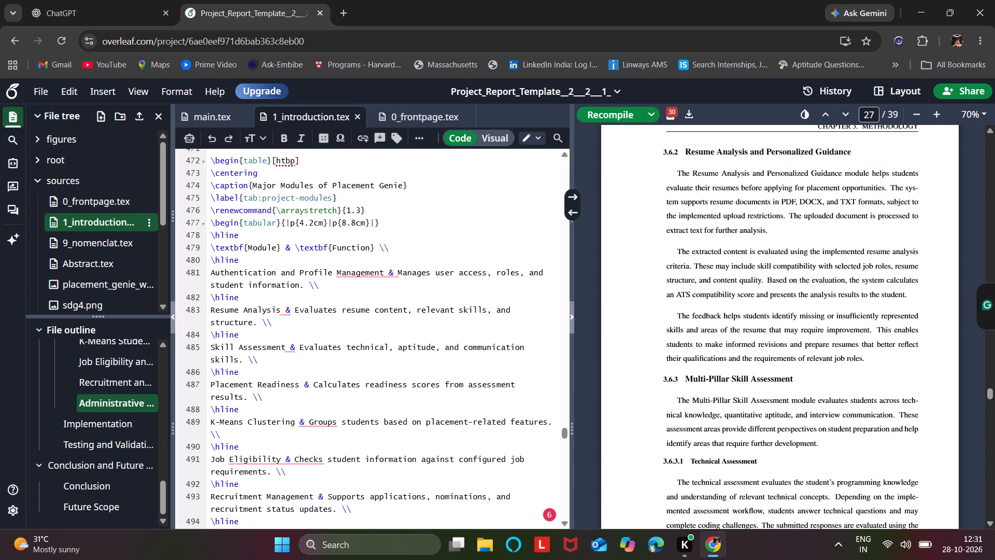
scroll(440, 251, up, 2)
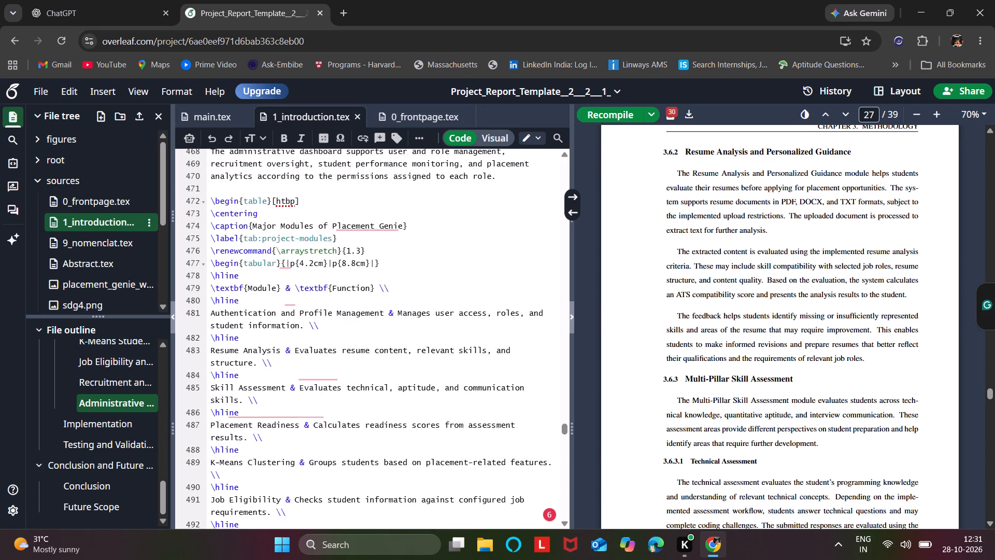
scroll(440, 251, up, 2)
scroll(358, 335, up, 3)
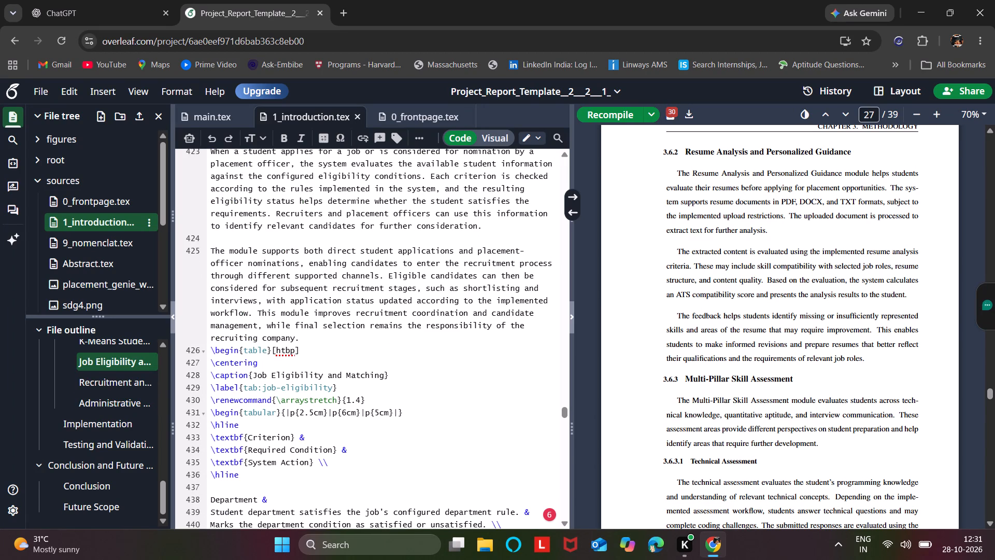
scroll(709, 295, up, 13)
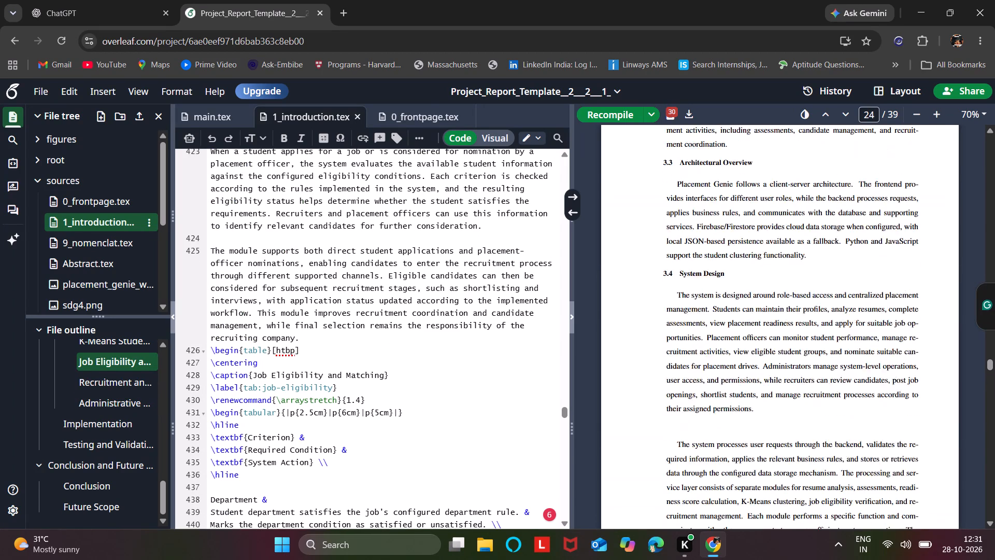
scroll(709, 295, up, 11)
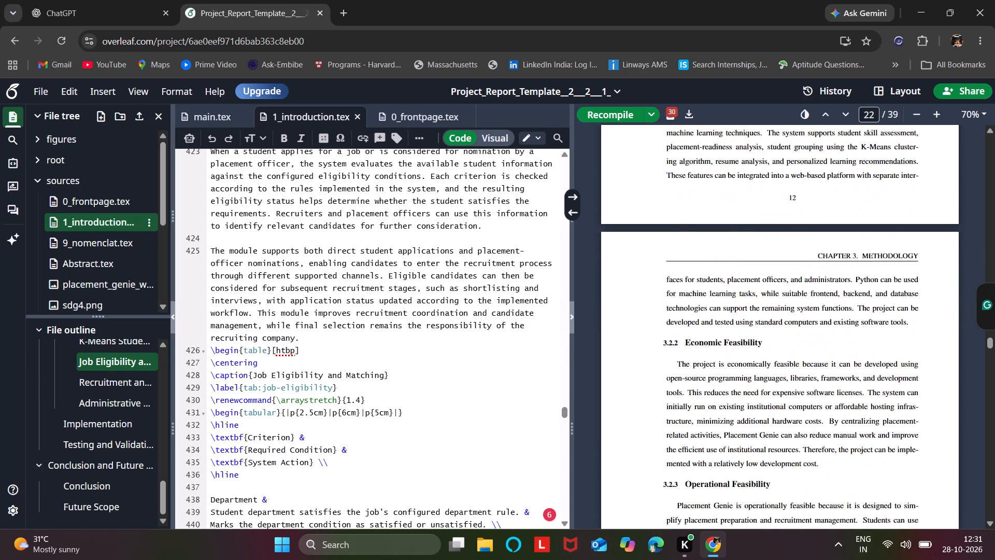
scroll(709, 295, up, 12)
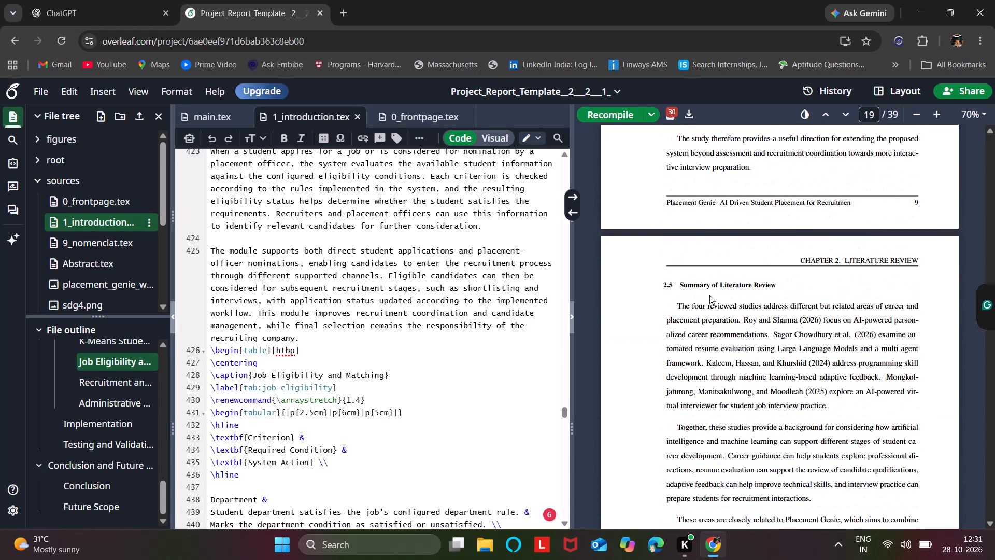
scroll(709, 295, up, 12)
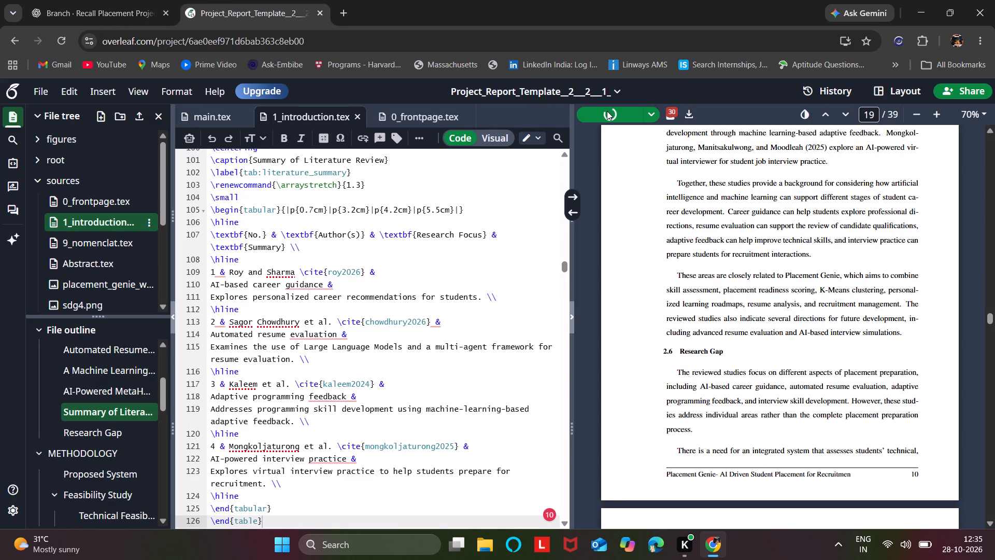
click(607, 111)
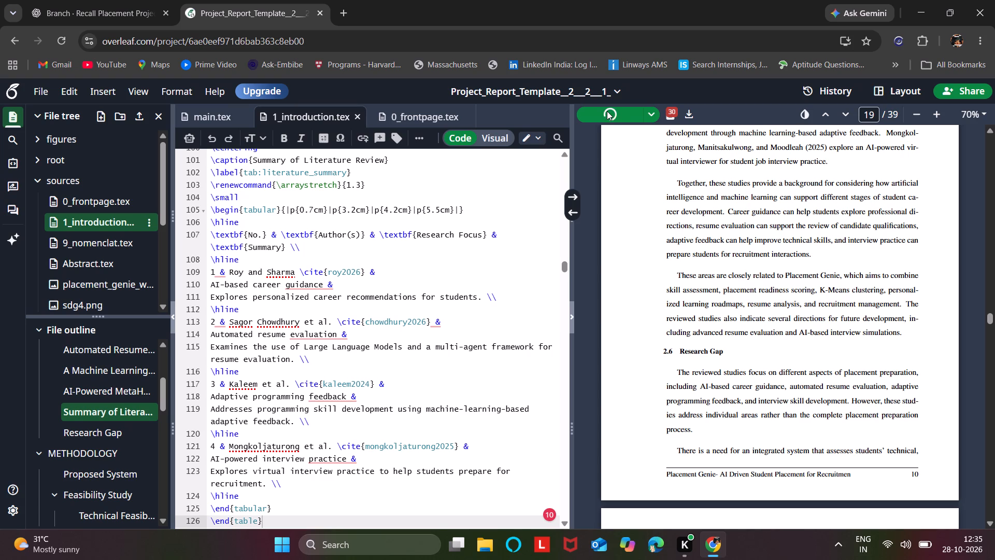
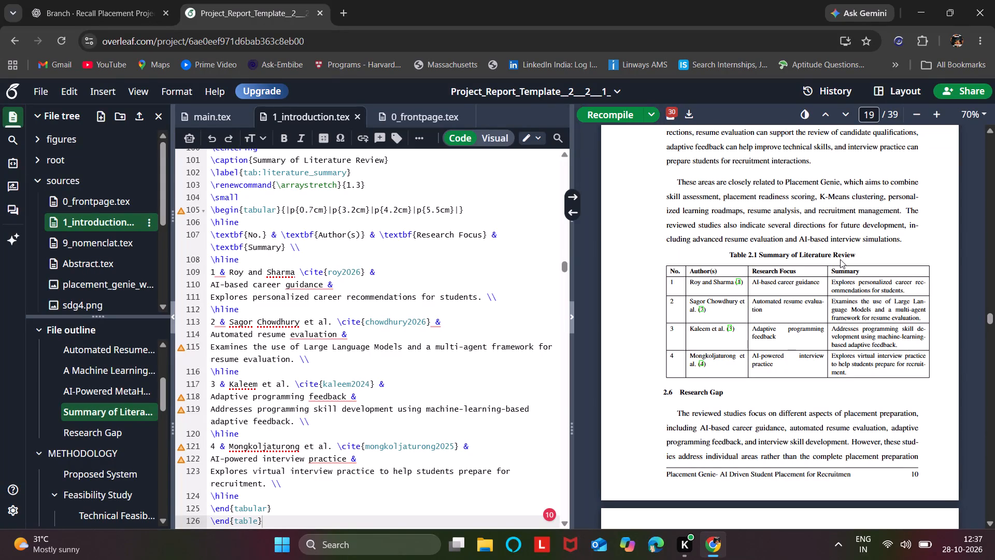
Review the compiled report from the literature summary table through the Methodology chapter, checking its feasibility and module sections.
scroll(826, 320, down, 8)
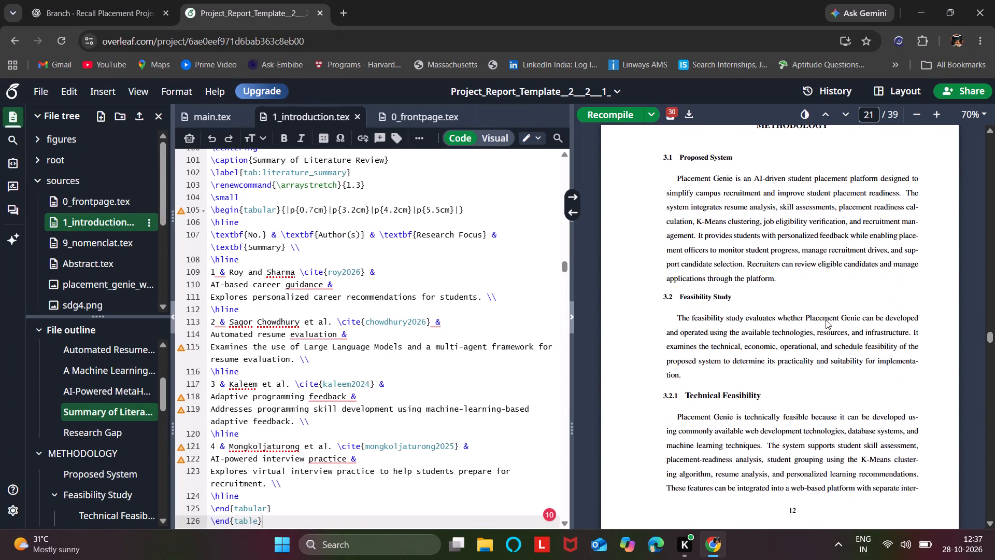
scroll(826, 320, down, 9)
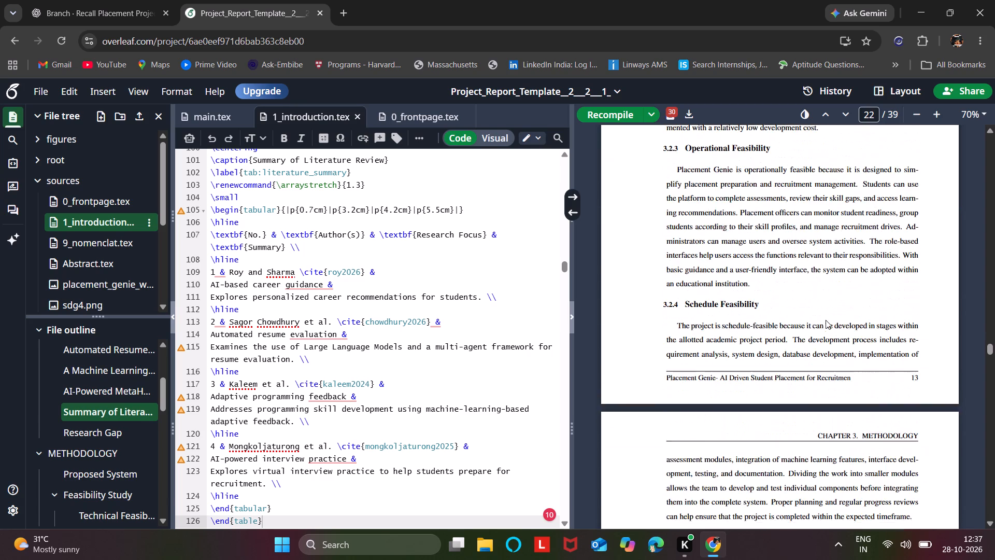
scroll(826, 320, down, 9)
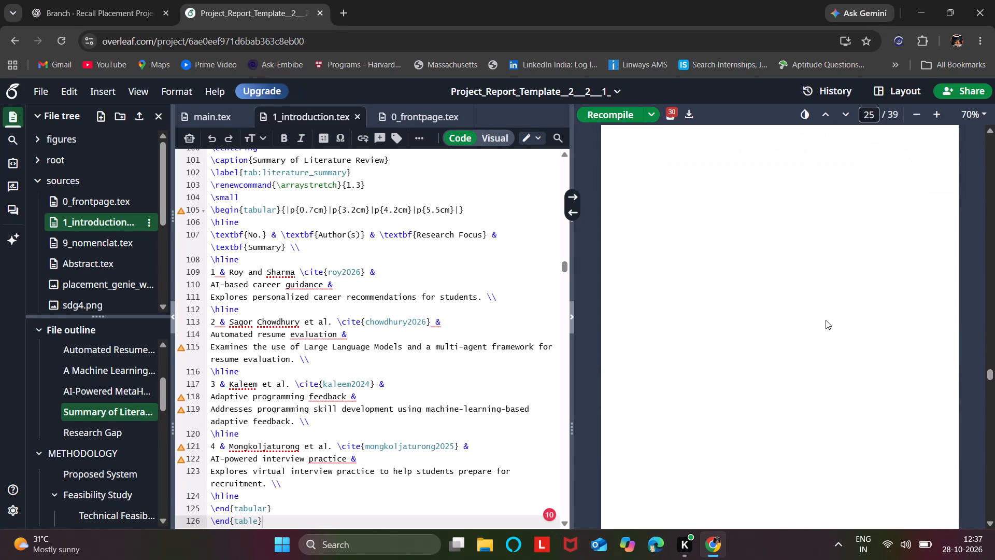
scroll(826, 320, down, 1)
scroll(826, 320, up, 5)
scroll(826, 320, down, 4)
scroll(826, 320, up, 1)
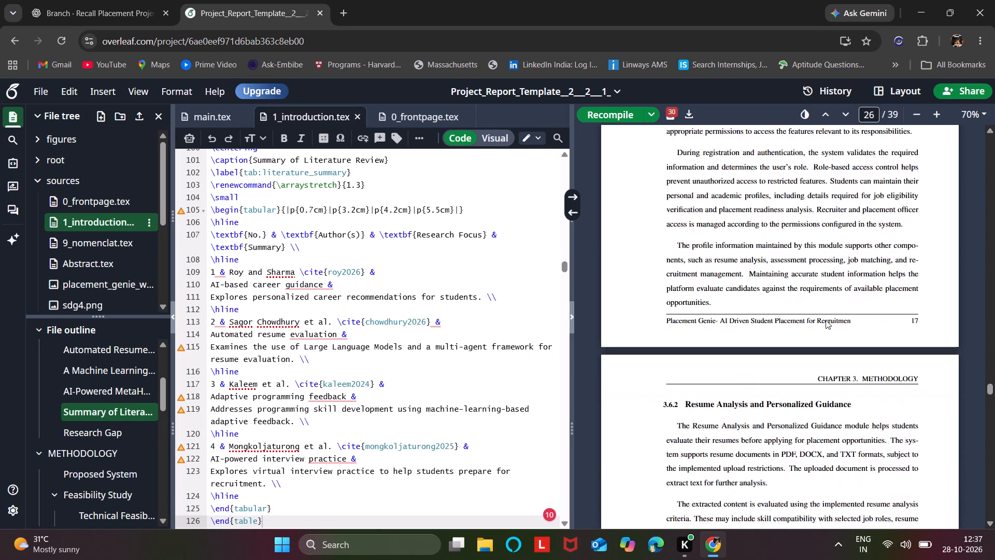
scroll(826, 320, up, 4)
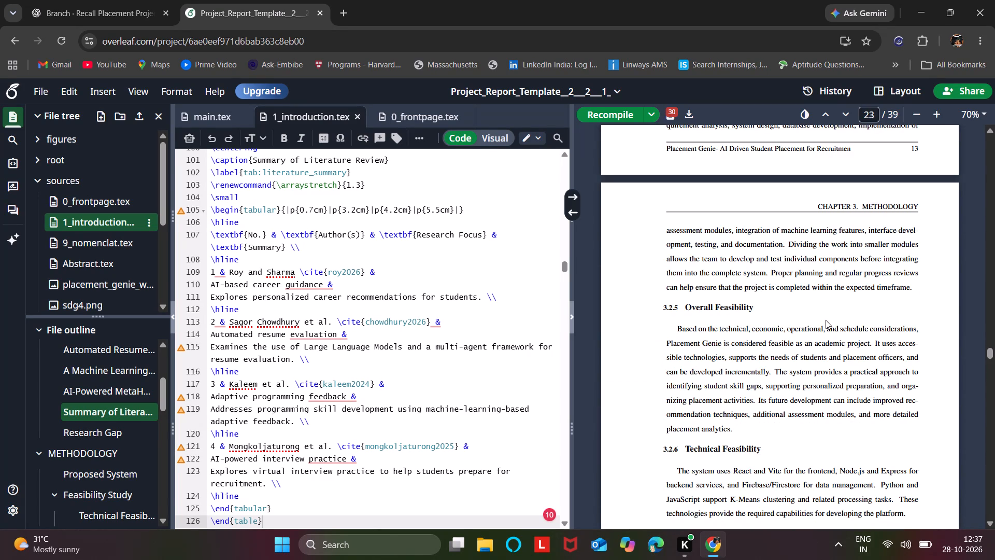
scroll(826, 320, up, 3)
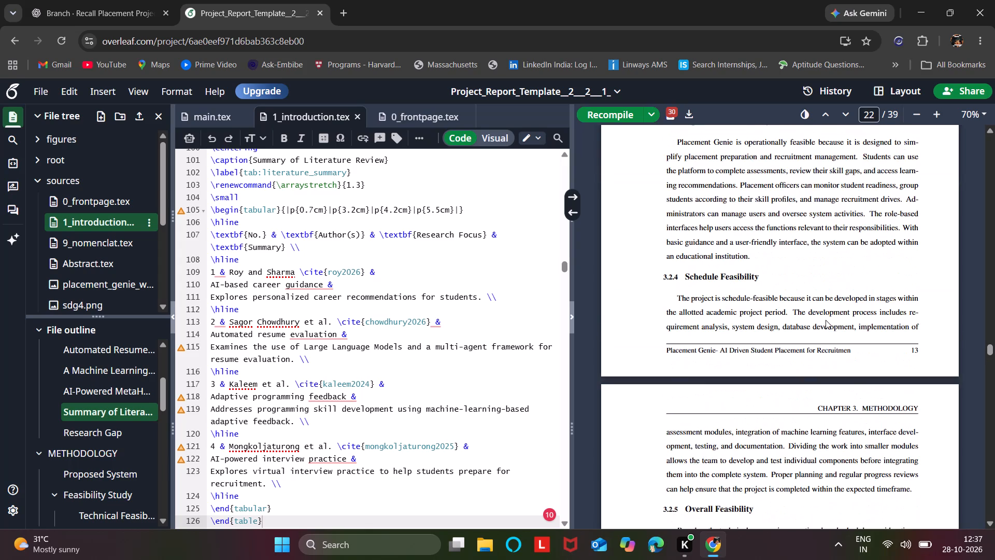
scroll(826, 320, up, 8)
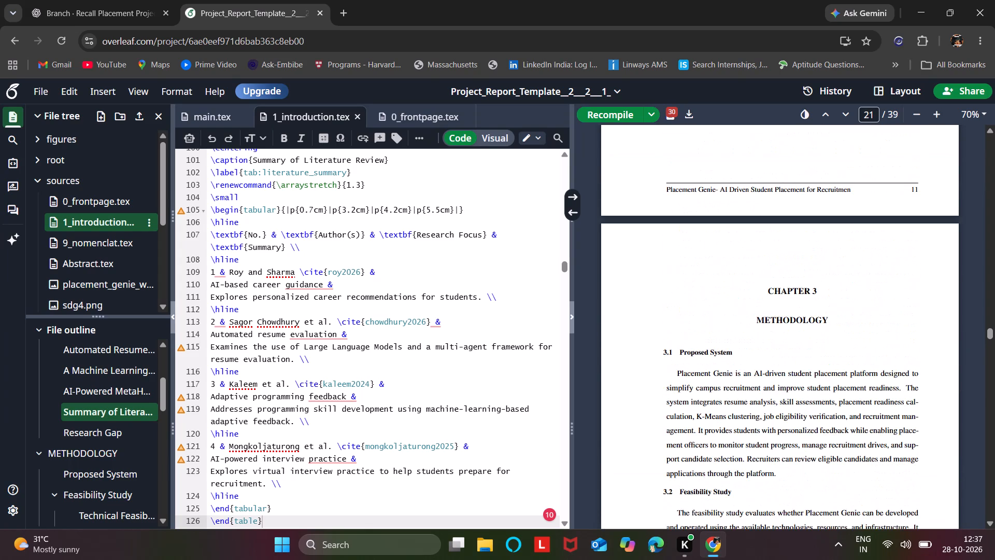
scroll(826, 320, down, 3)
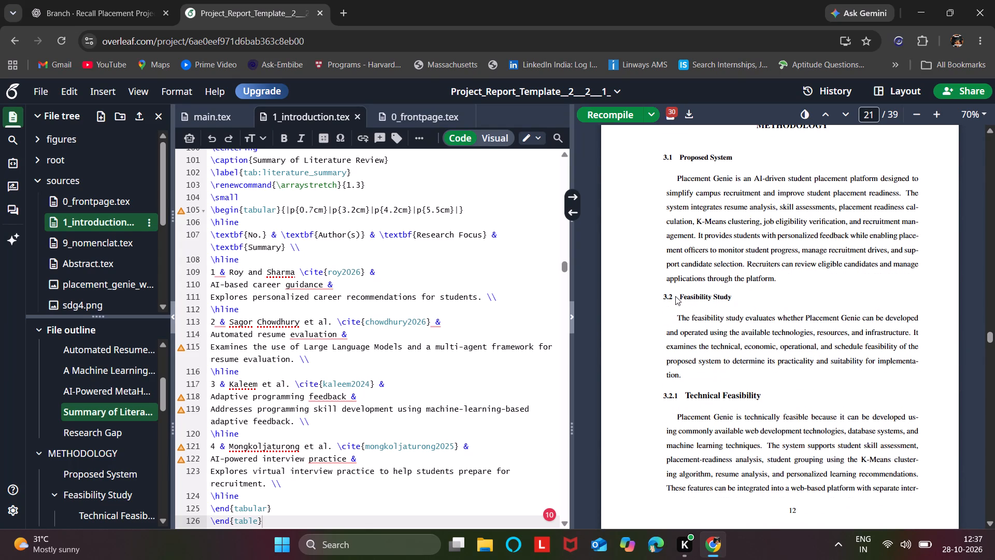
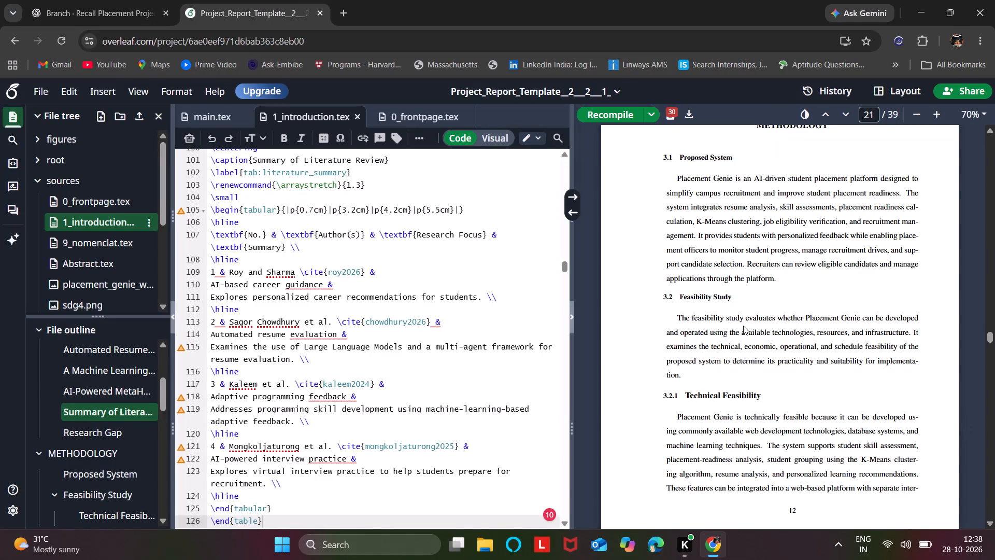
Skim the compiled report from the title page through the certificate, abstract, table of contents and chapters to the last page.
scroll(718, 348, up, 1)
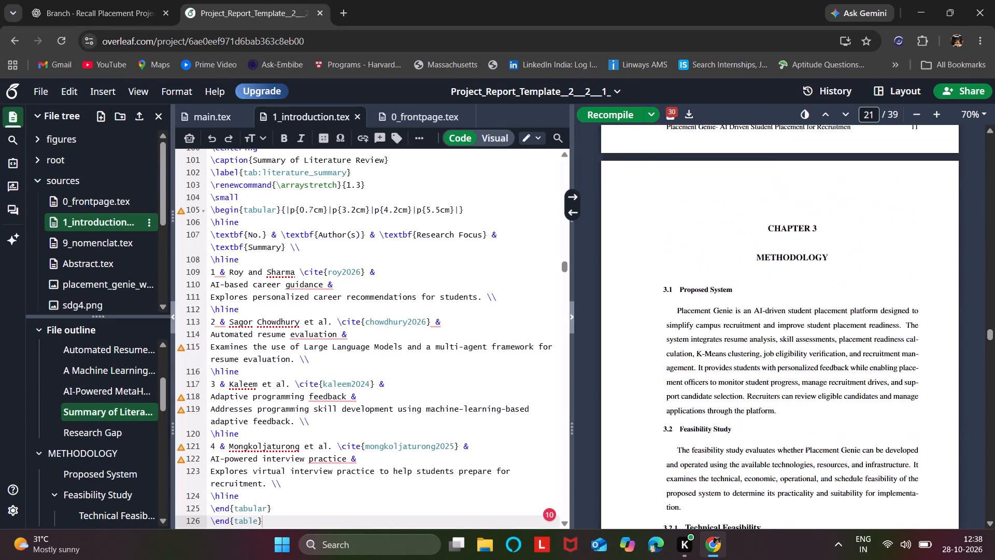
scroll(718, 348, up, 1)
scroll(718, 348, up, 20)
scroll(718, 348, up, 6)
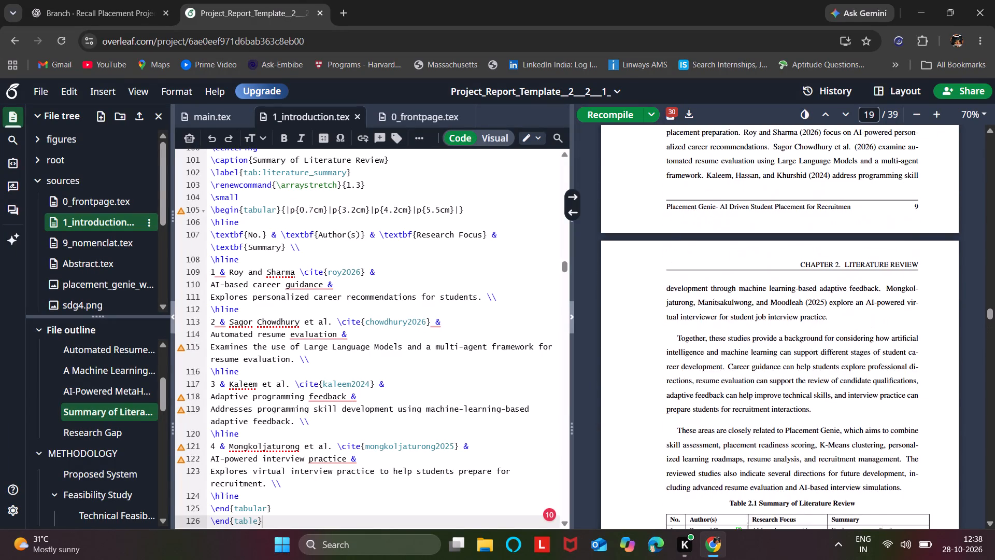
scroll(718, 348, up, 20)
scroll(718, 348, up, 14)
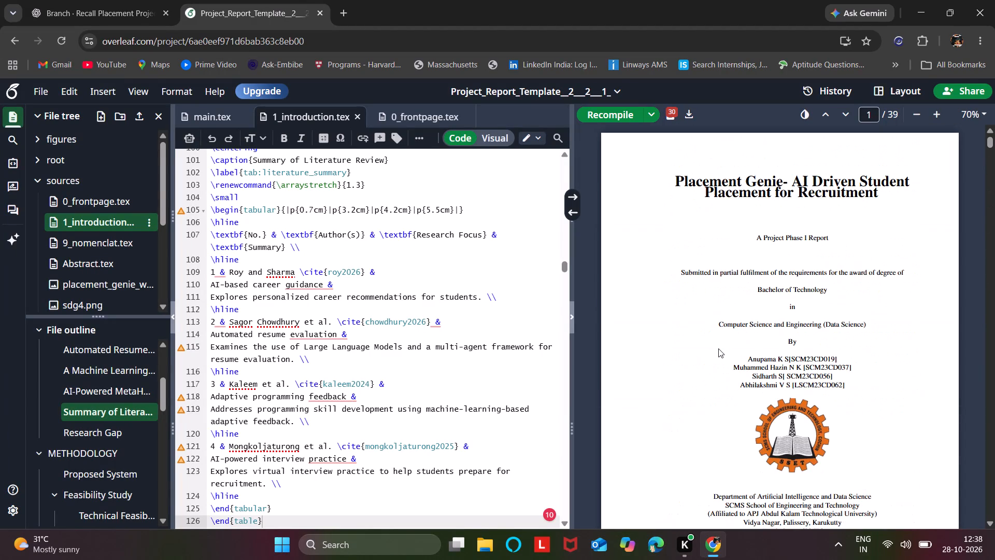
scroll(718, 348, up, 1)
scroll(718, 348, down, 5)
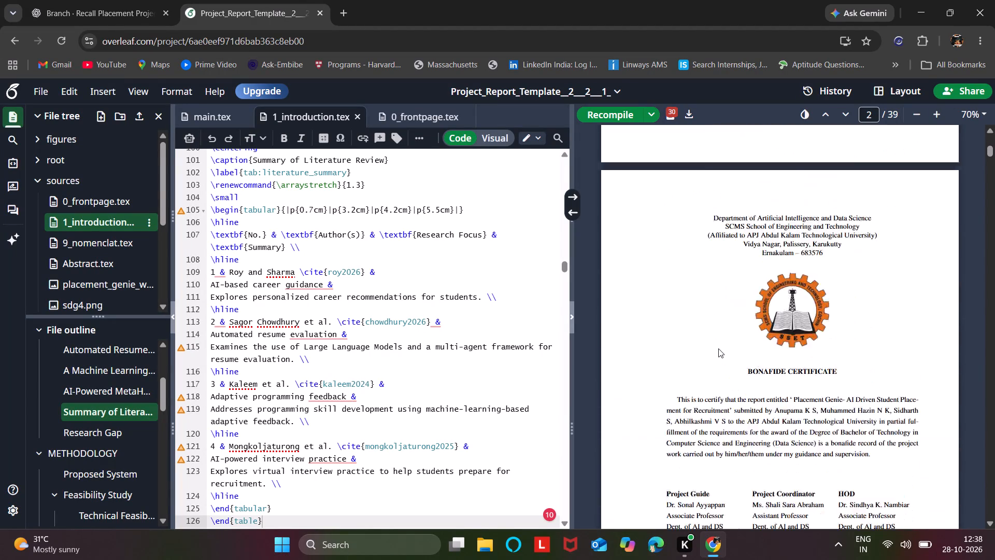
scroll(718, 348, down, 9)
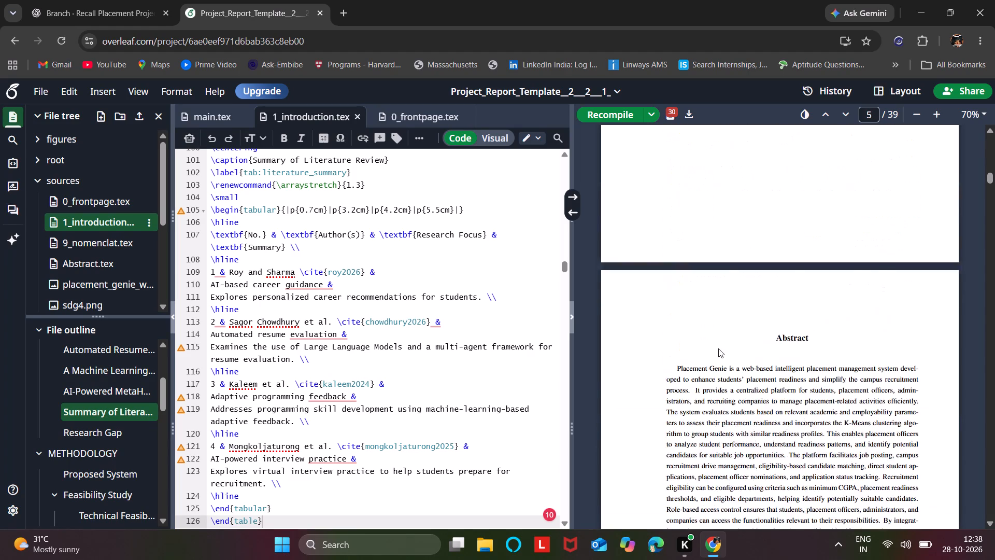
scroll(718, 348, down, 6)
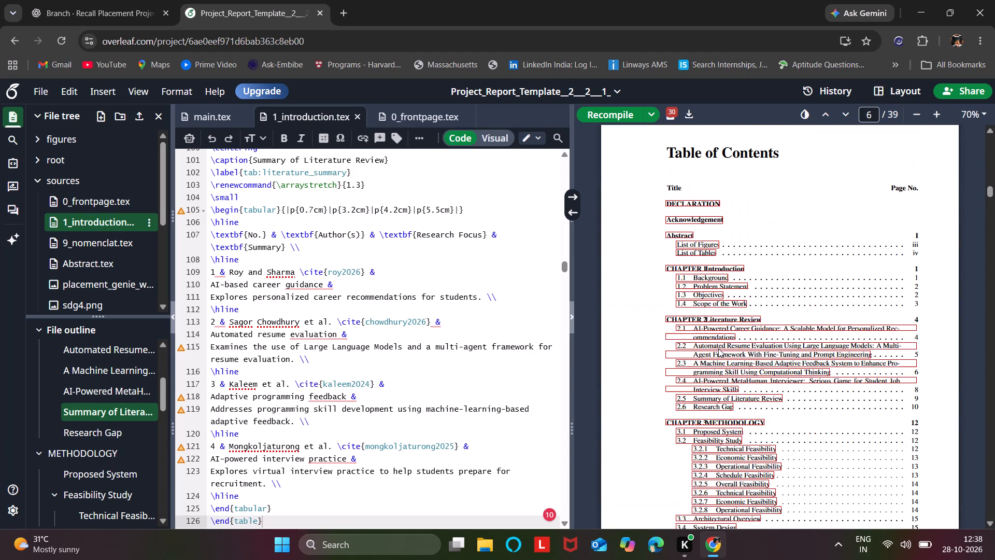
scroll(718, 348, down, 6)
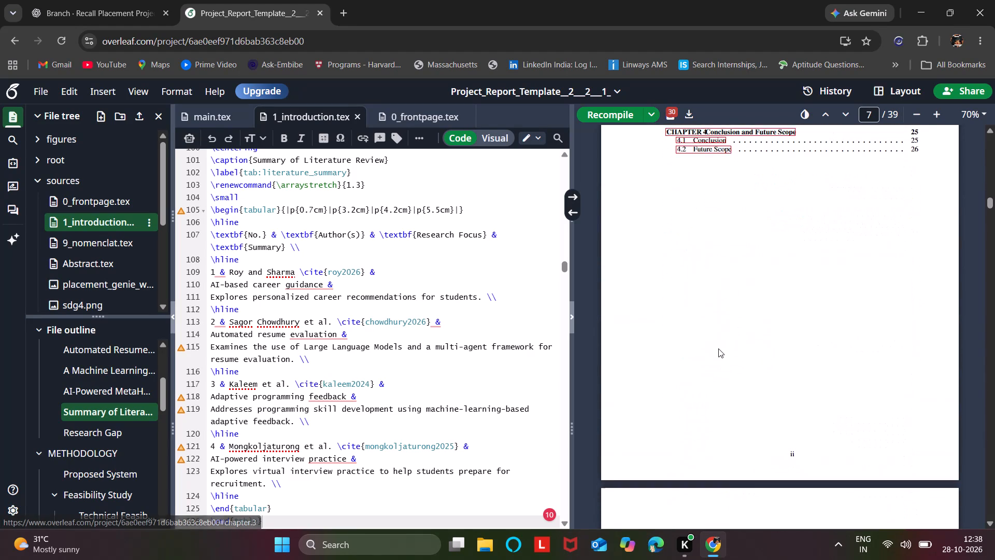
scroll(718, 348, up, 2)
scroll(718, 348, down, 20)
scroll(718, 348, down, 3)
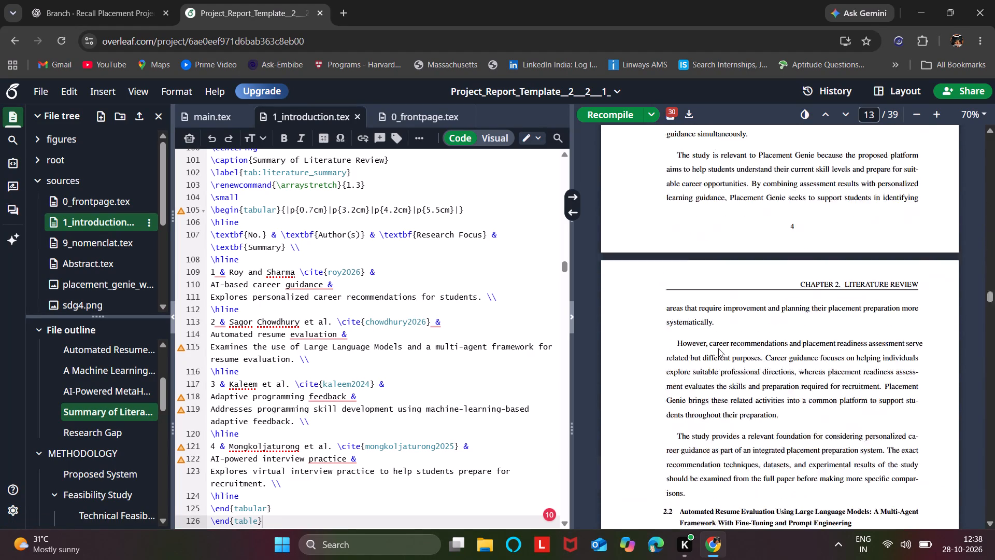
scroll(718, 348, down, 20)
scroll(718, 348, down, 17)
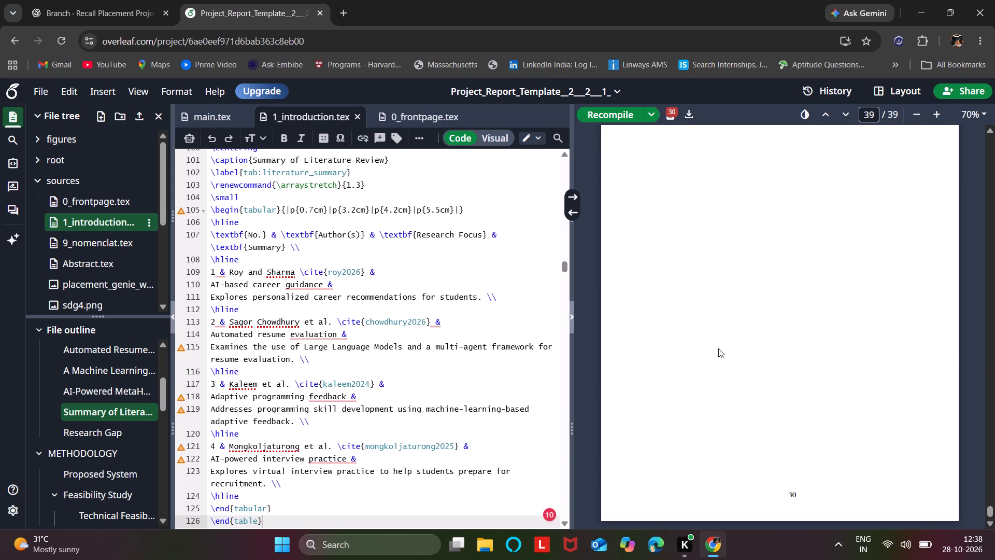
scroll(718, 348, up, 10)
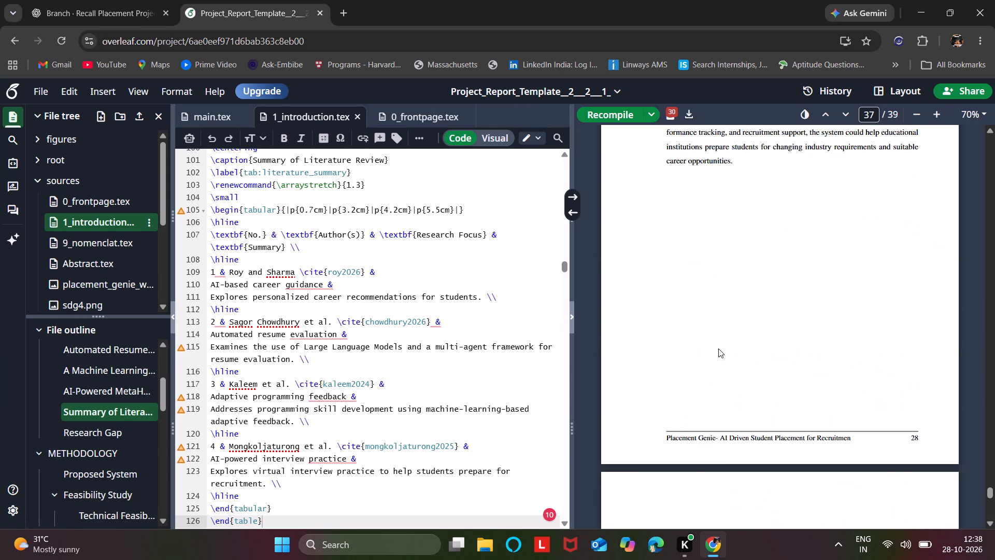
scroll(718, 348, up, 13)
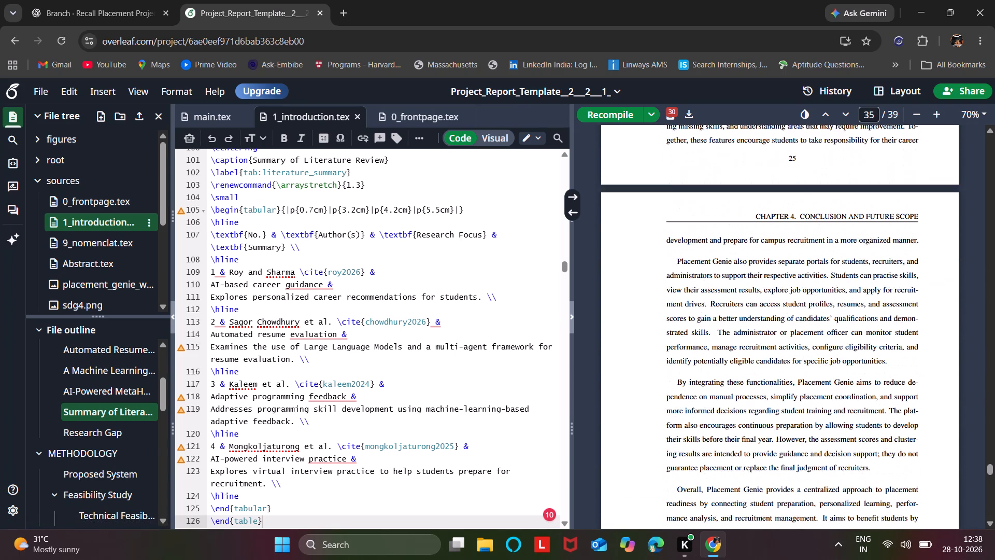
scroll(718, 348, up, 4)
scroll(718, 348, down, 2)
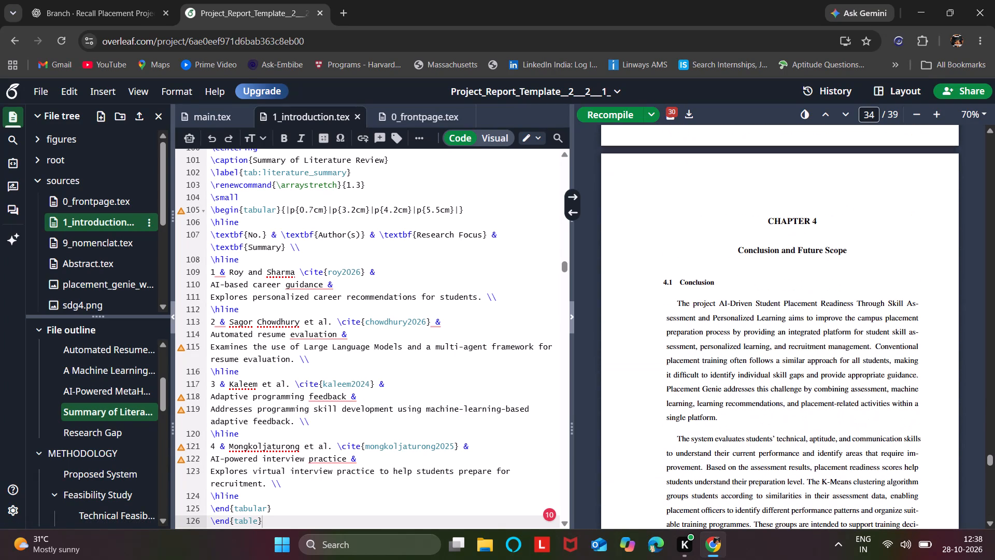
scroll(806, 264, down, 4)
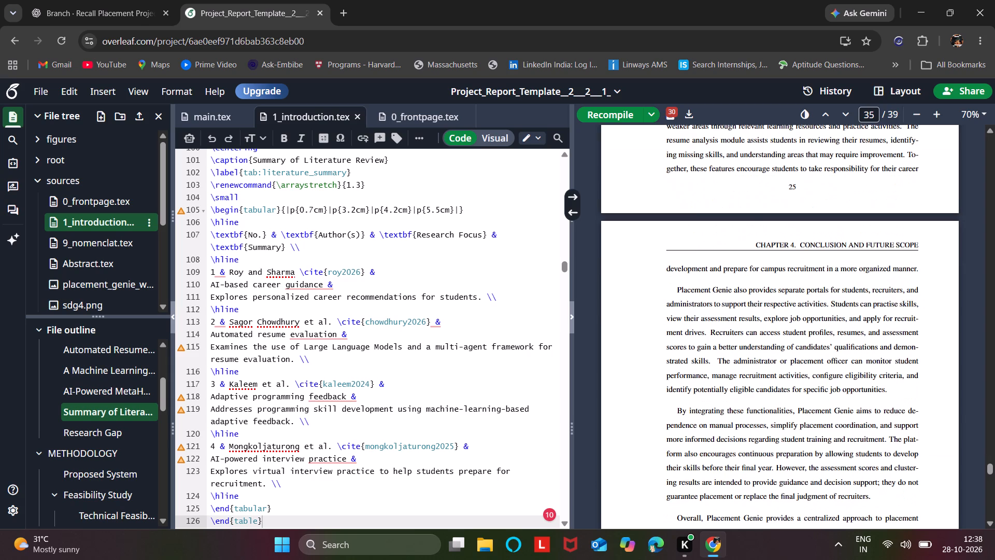
scroll(806, 264, down, 8)
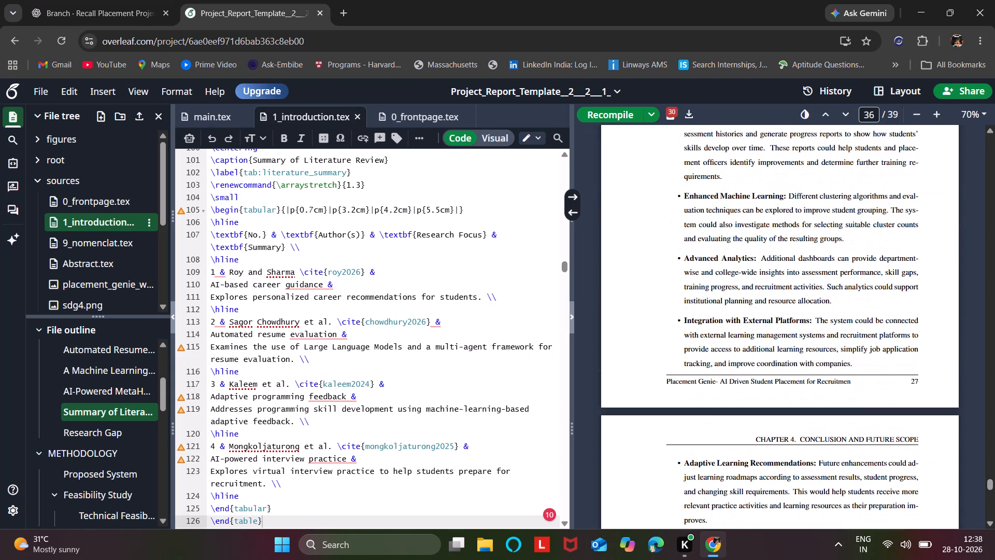
scroll(806, 264, down, 3)
scroll(806, 264, up, 4)
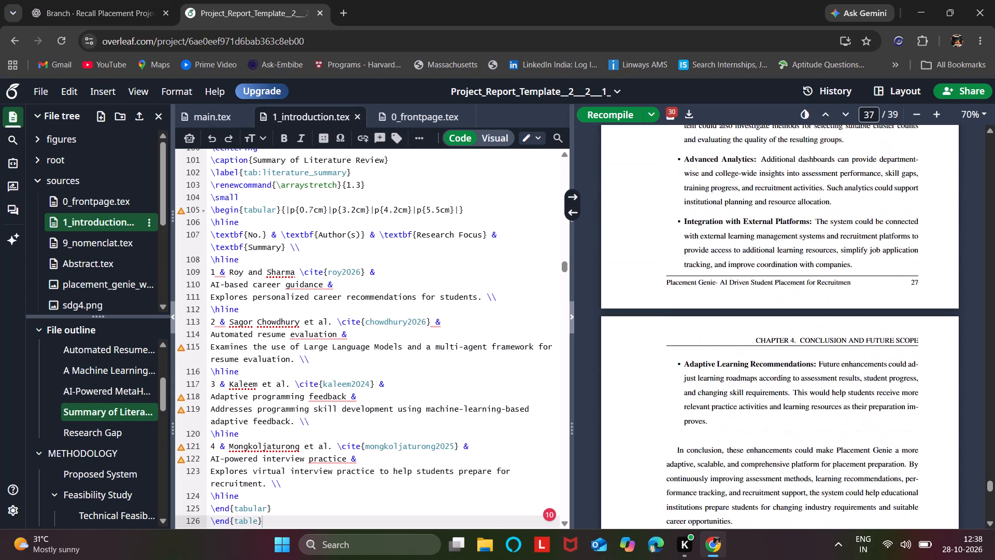
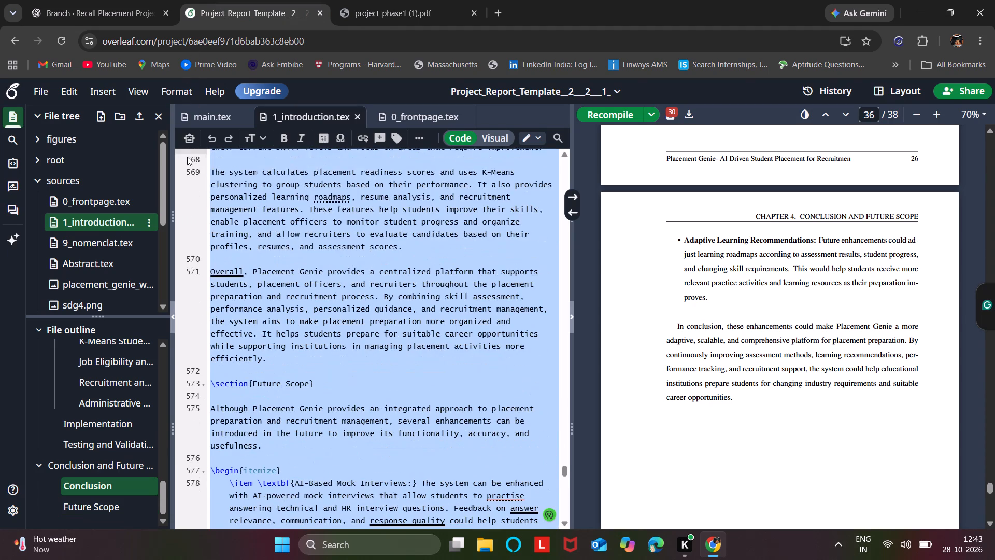
drag(187, 157, 206, 404)
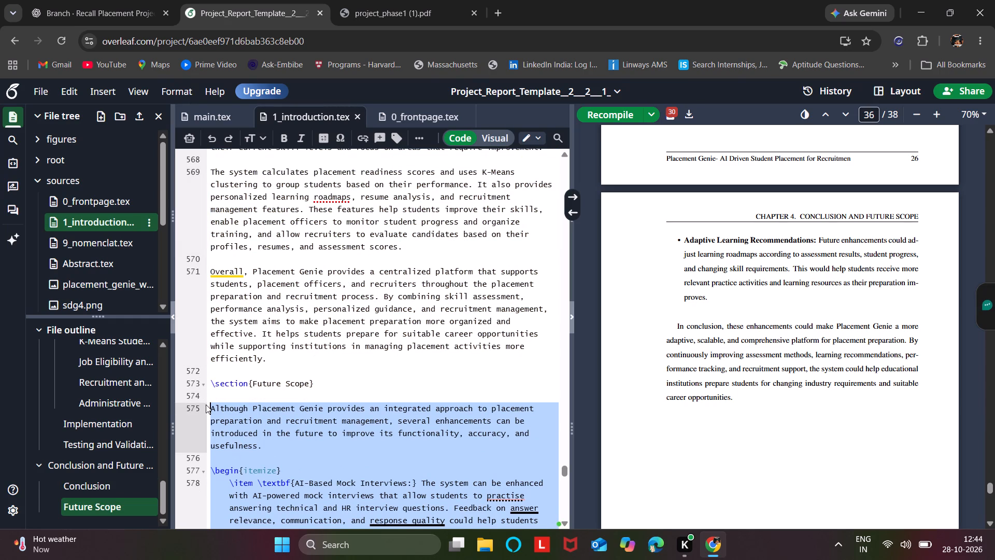
drag(206, 404, 206, 405)
key(BackSpace)
key(ctrl+v)
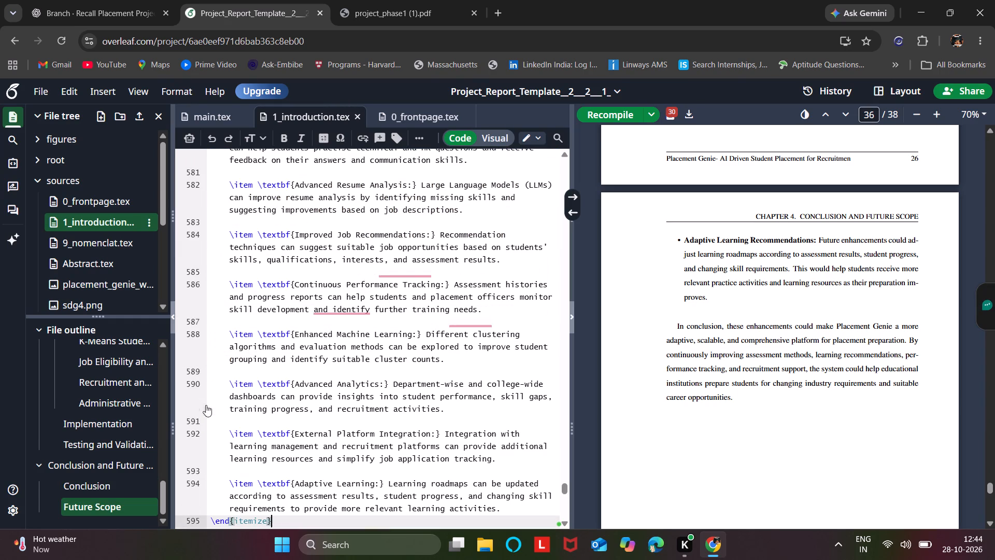
scroll(388, 309, up, 1)
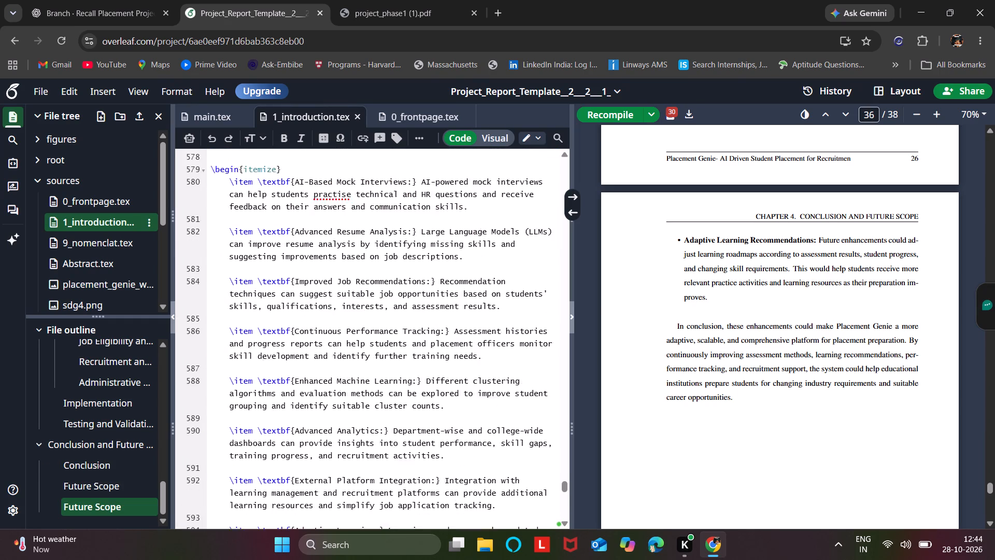
scroll(388, 309, up, 1)
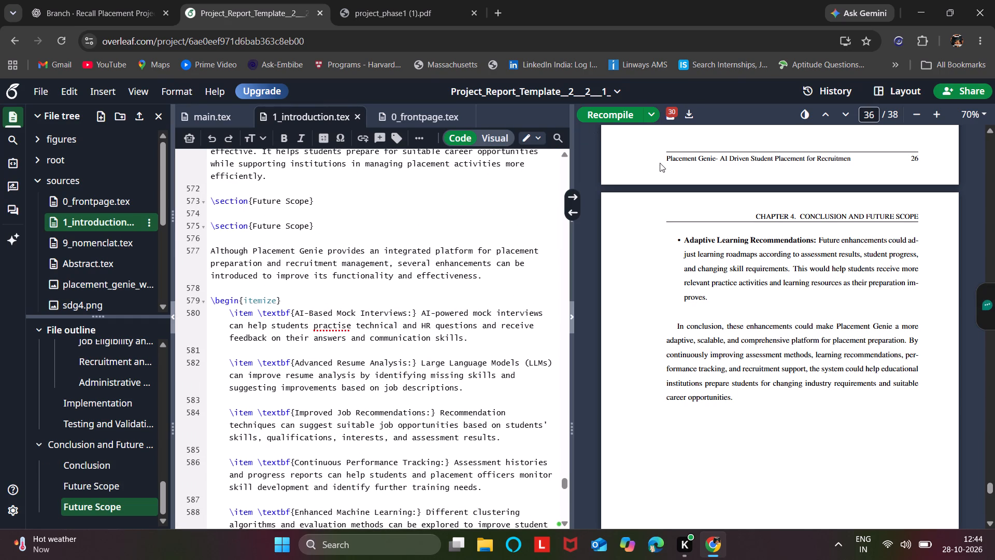
Check the compiled Bibliography page, open the IEEE Xplore link of reference 4, and close that page again.
scroll(768, 292, down, 6)
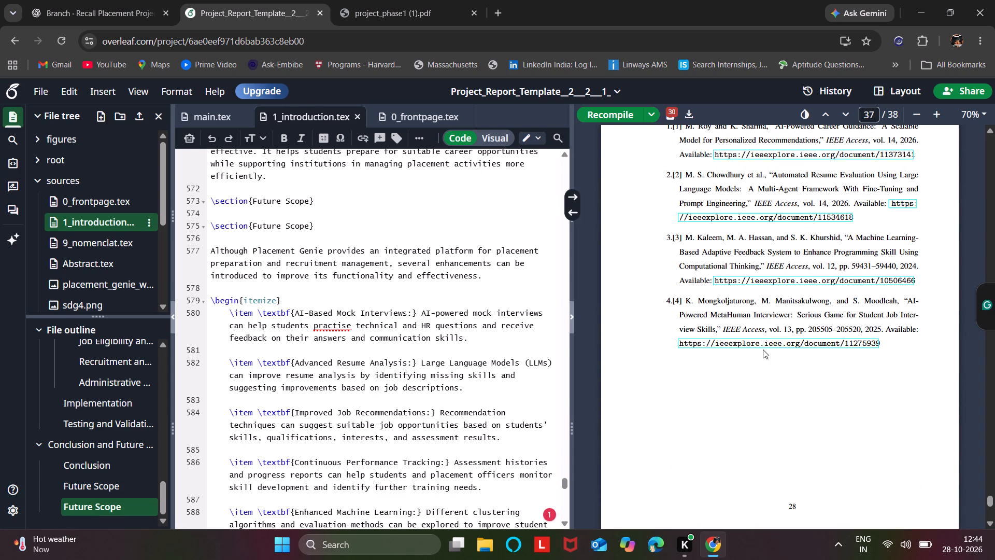
click(775, 341)
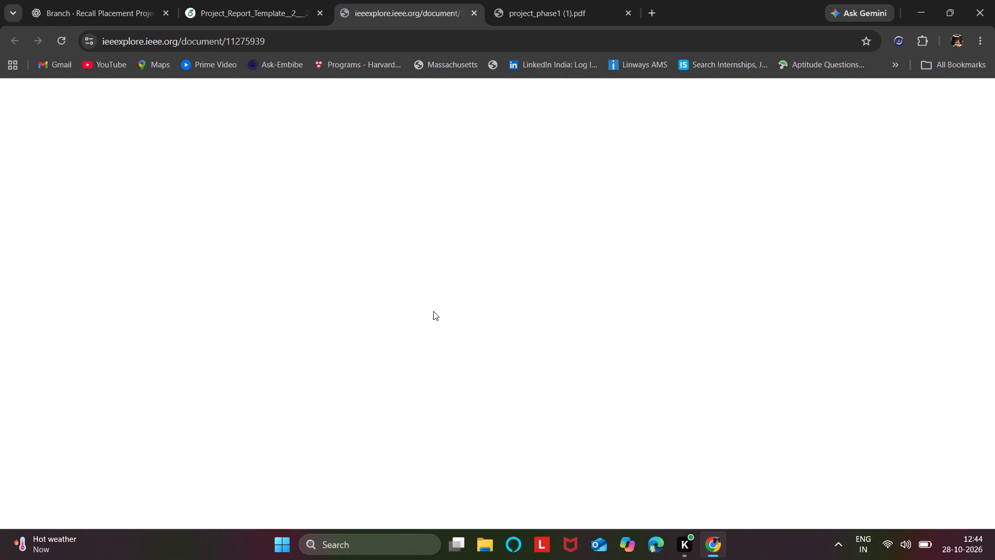
click(188, 0)
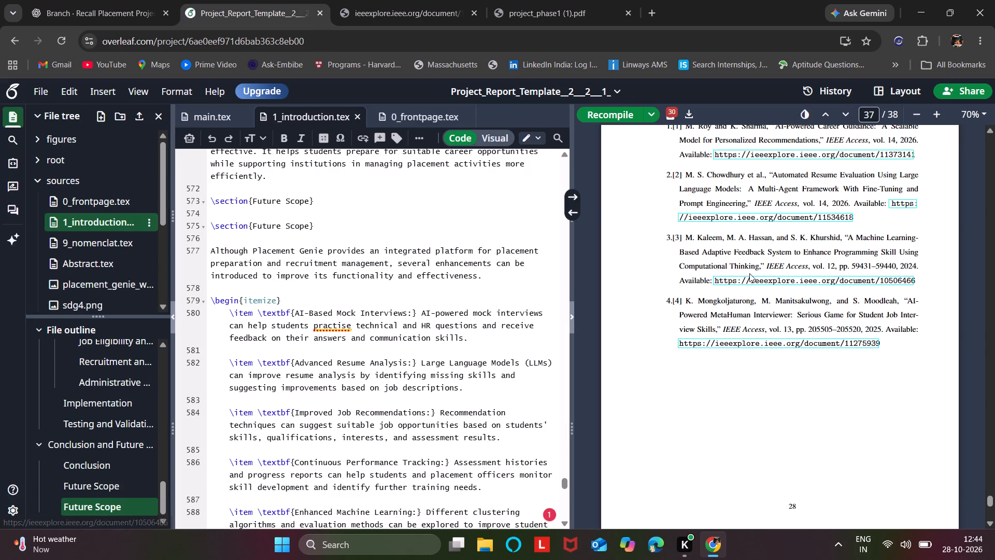
scroll(735, 231, up, 1)
click(411, 0)
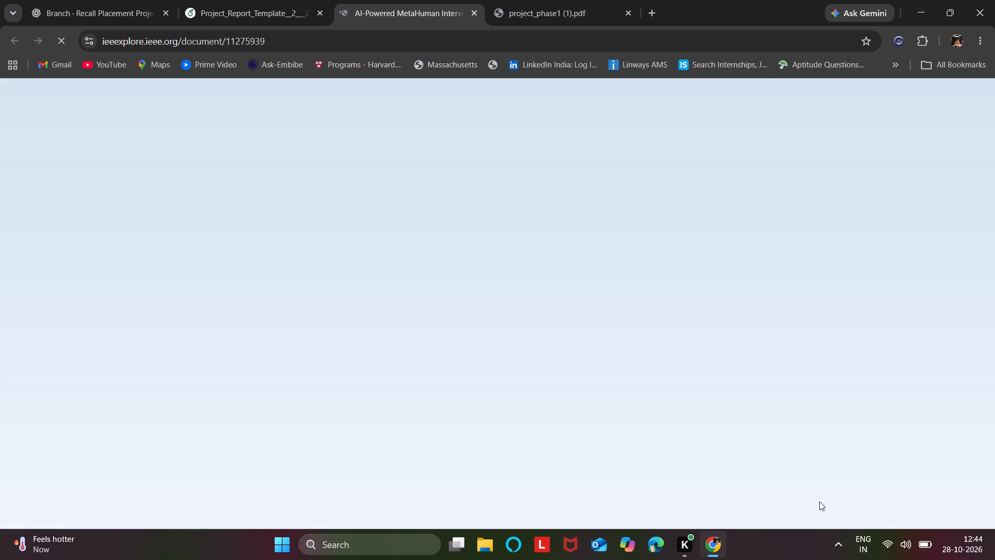
Check the Wi-Fi connection while the IEEE Xplore article loads, and close the article to return to the compiled Bibliography in Overleaf.
click(885, 543)
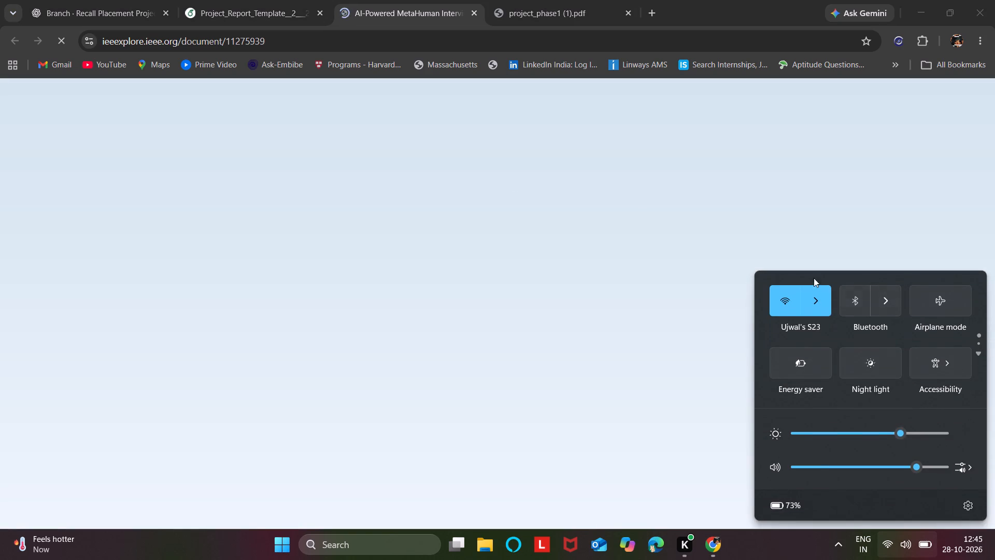
click(825, 297)
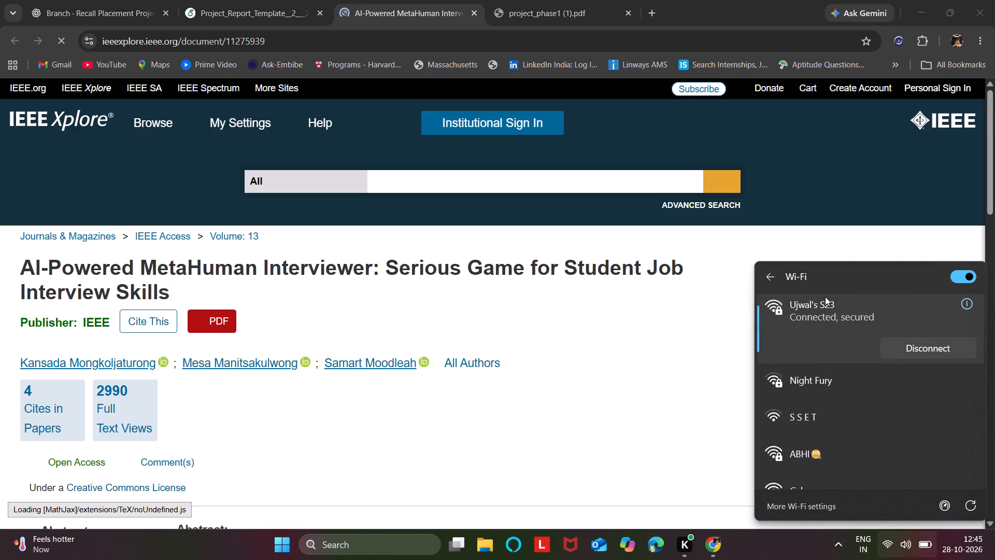
click(475, 17)
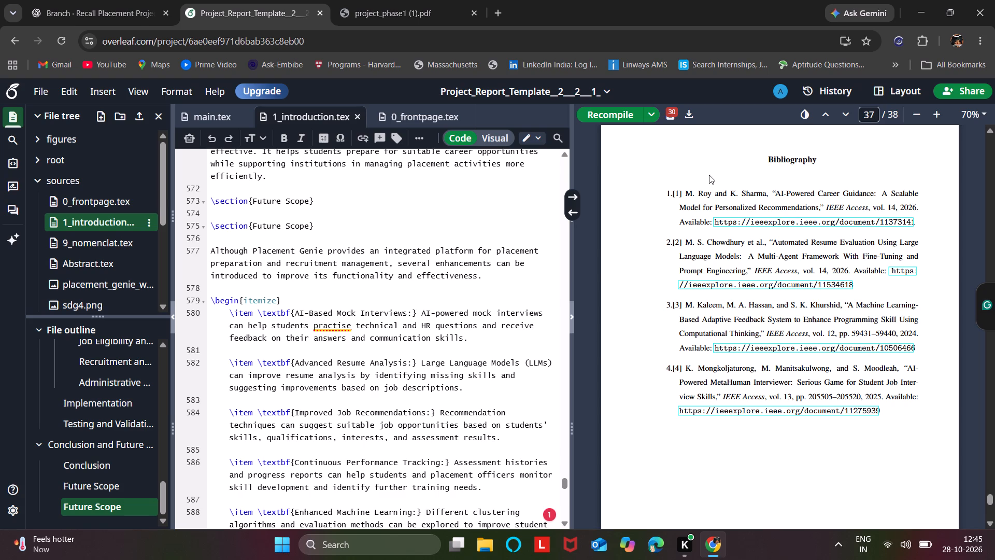
click(677, 366)
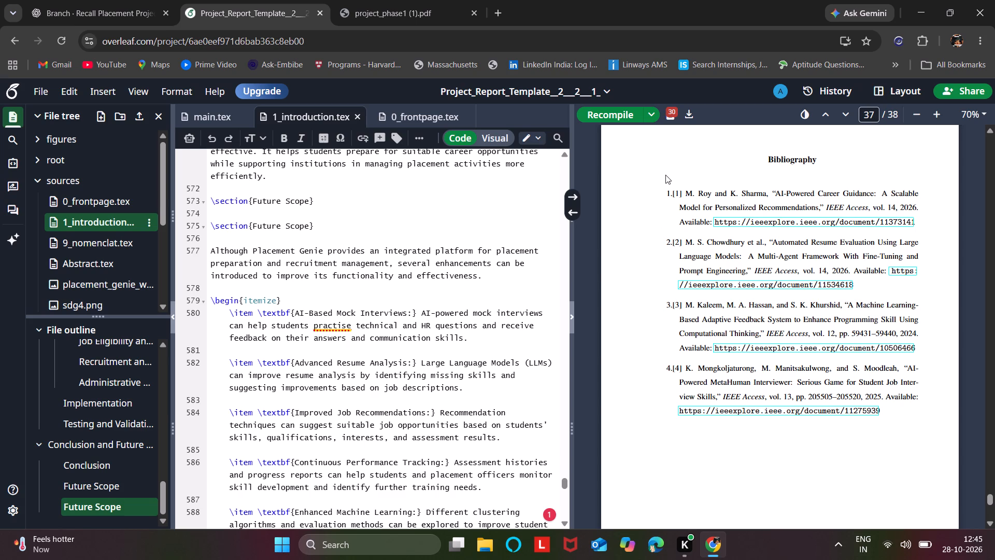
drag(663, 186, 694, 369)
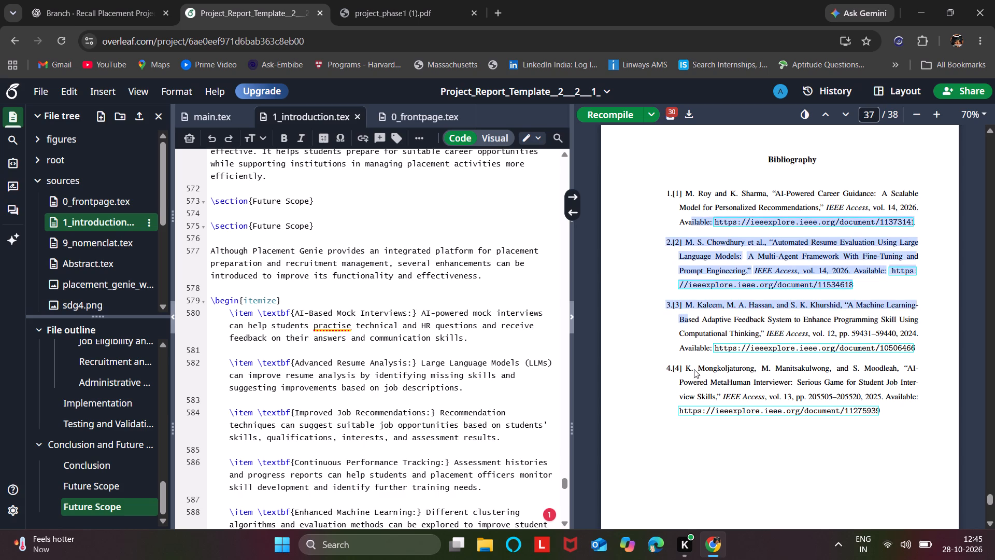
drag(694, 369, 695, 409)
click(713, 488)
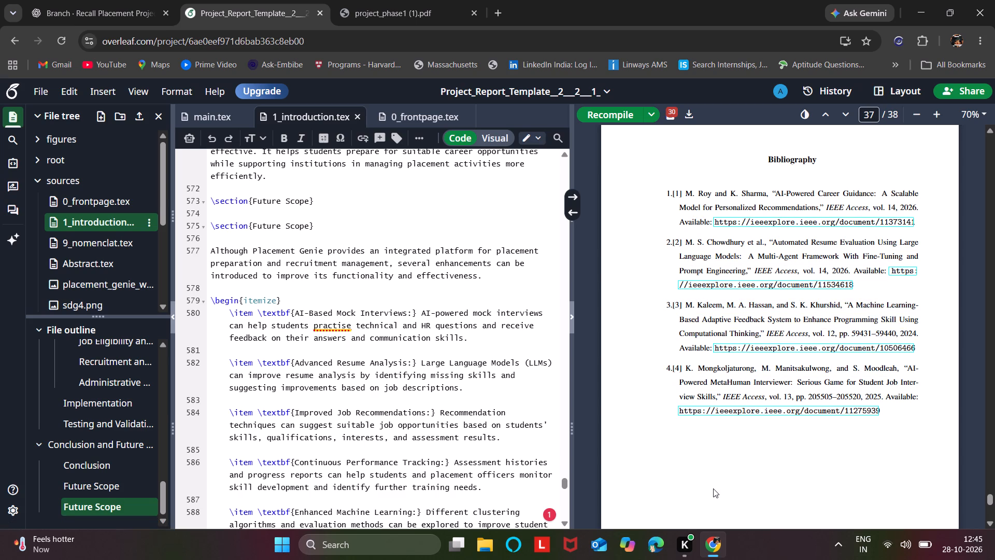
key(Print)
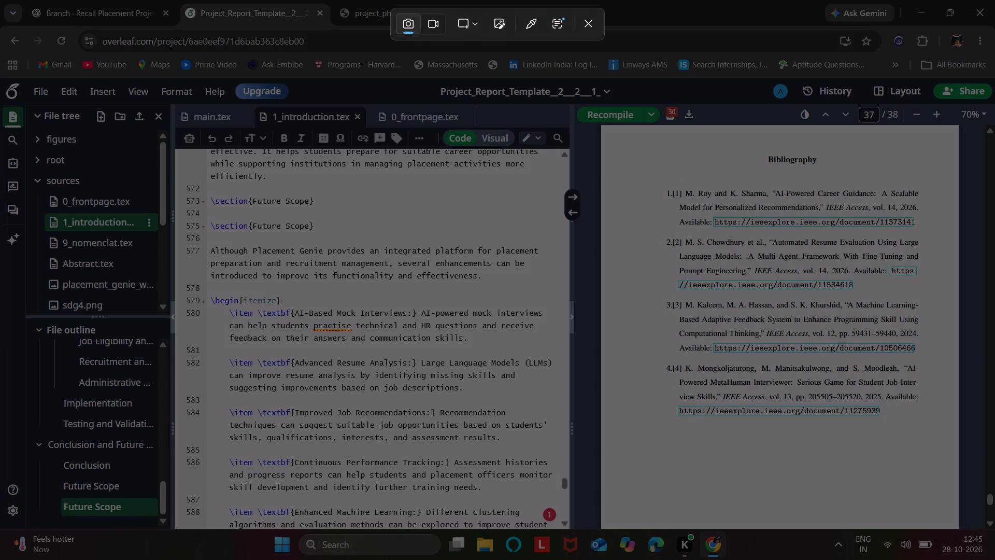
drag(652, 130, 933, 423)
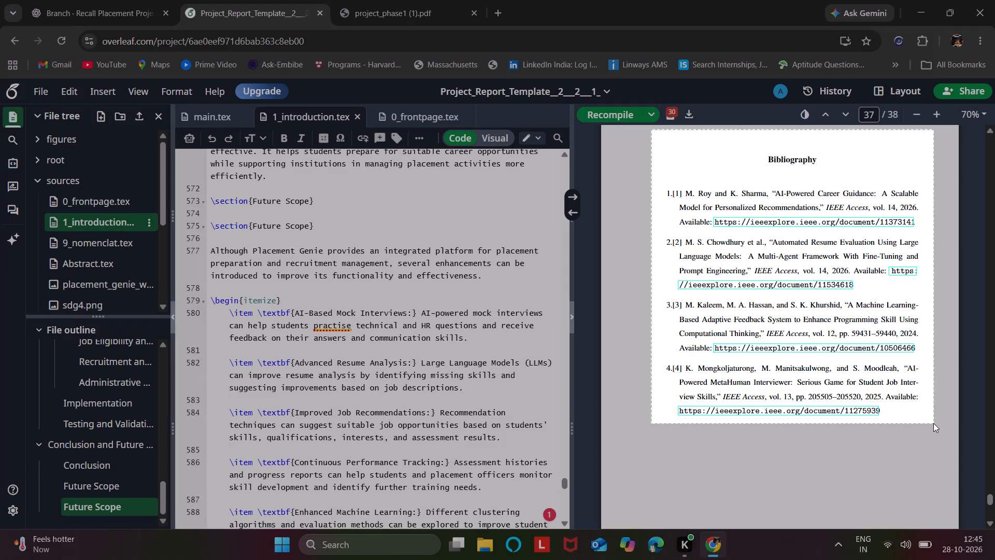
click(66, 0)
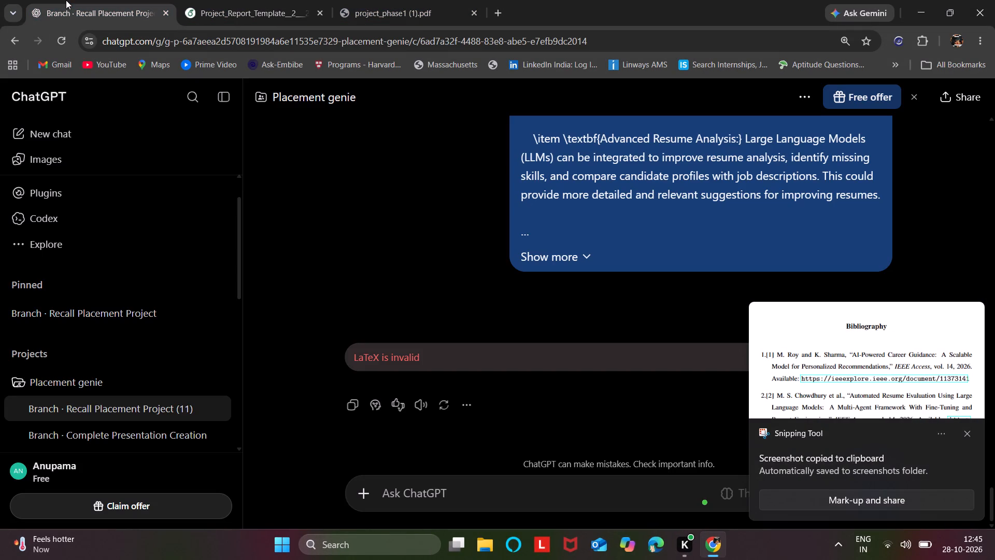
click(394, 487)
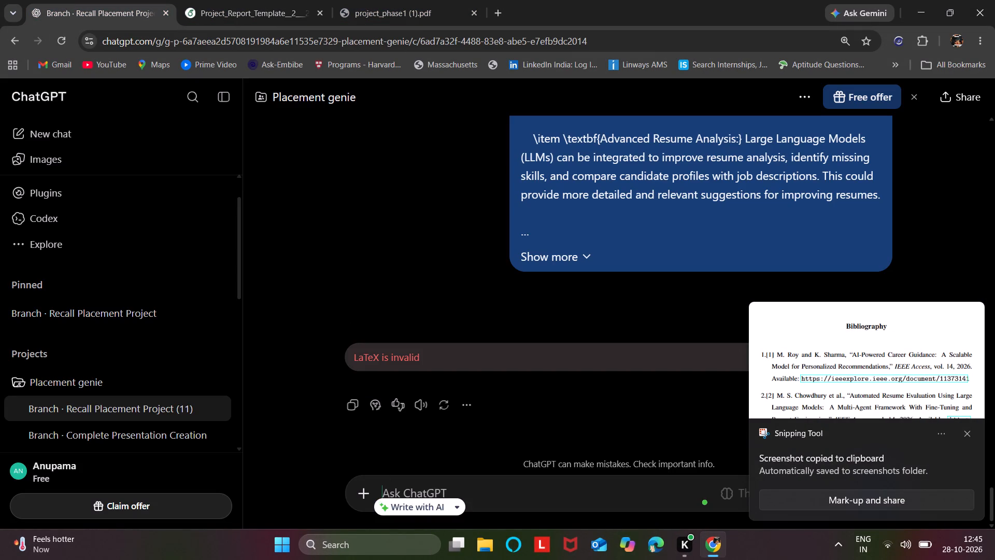
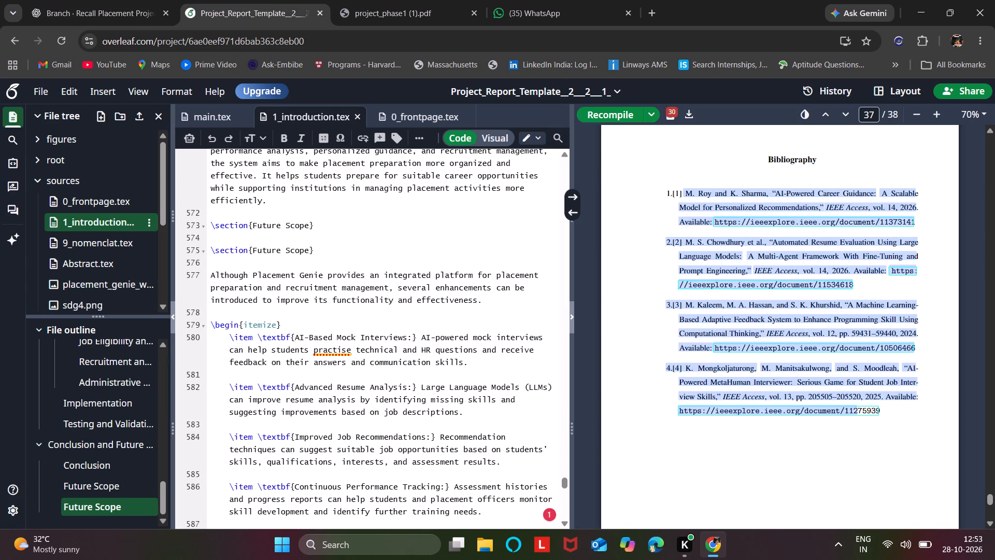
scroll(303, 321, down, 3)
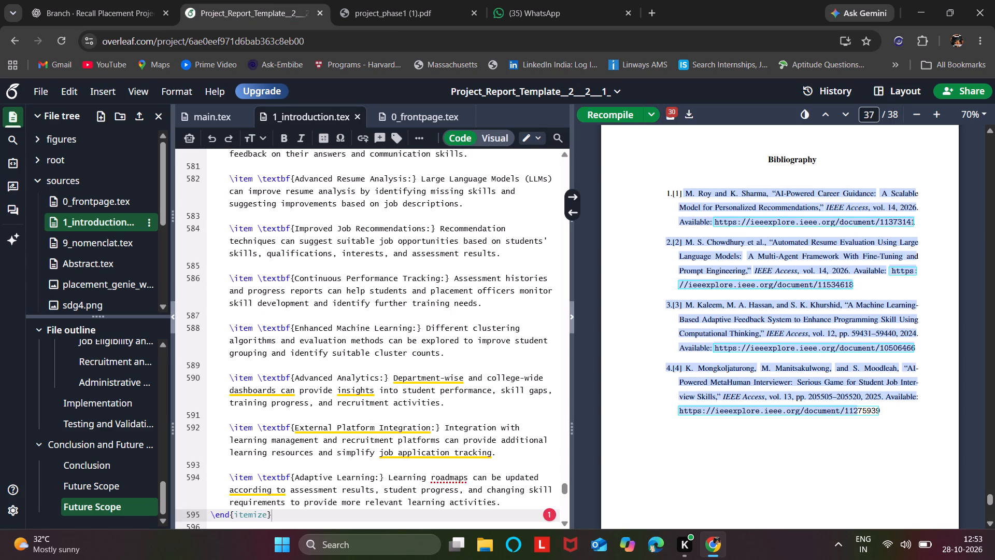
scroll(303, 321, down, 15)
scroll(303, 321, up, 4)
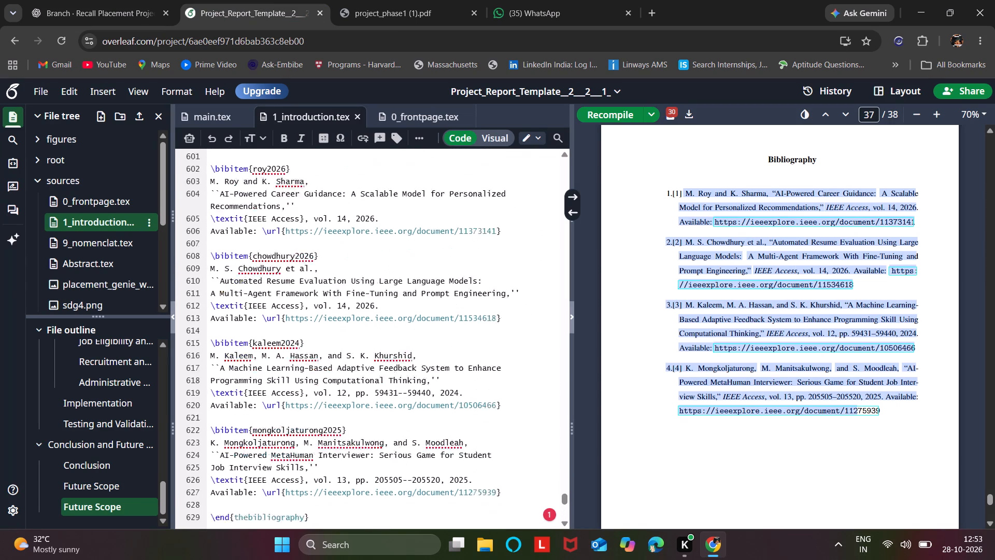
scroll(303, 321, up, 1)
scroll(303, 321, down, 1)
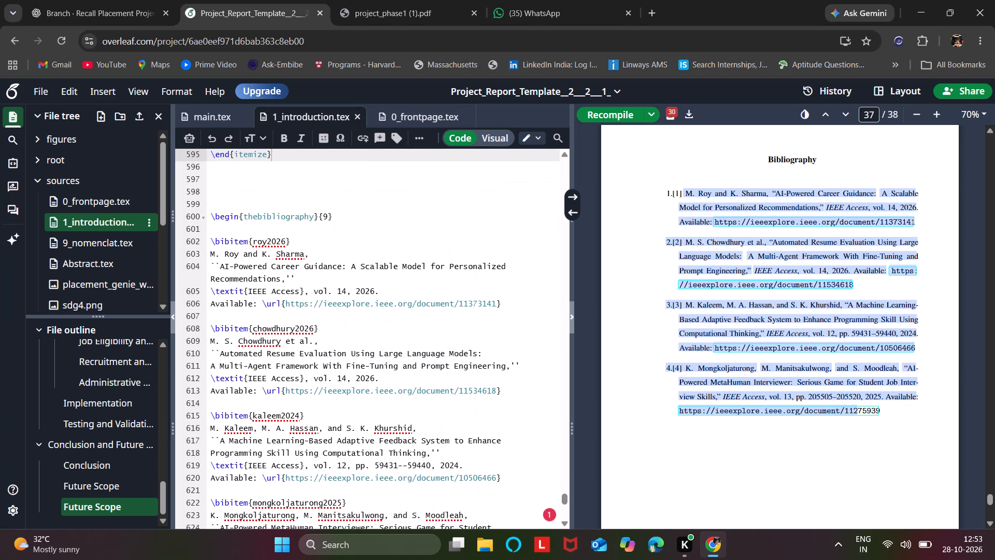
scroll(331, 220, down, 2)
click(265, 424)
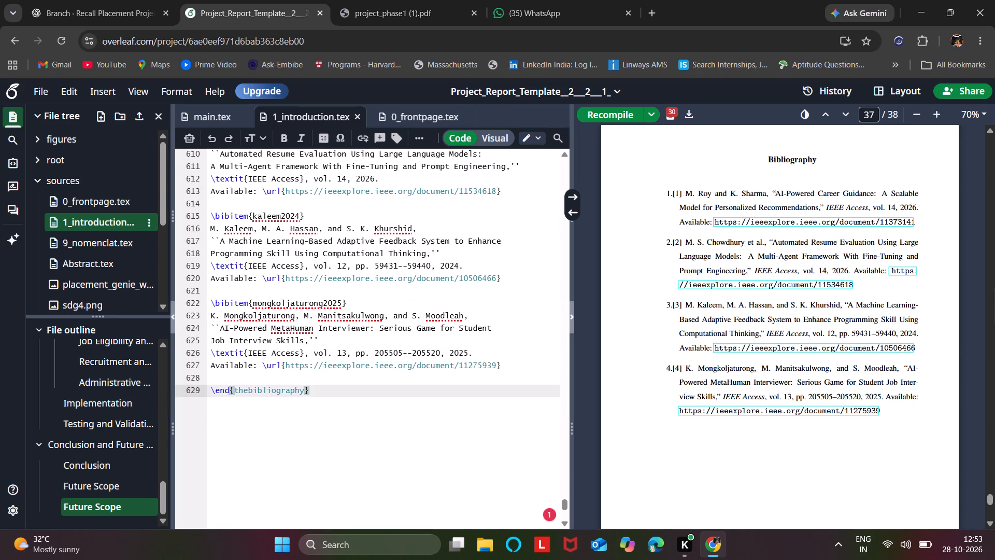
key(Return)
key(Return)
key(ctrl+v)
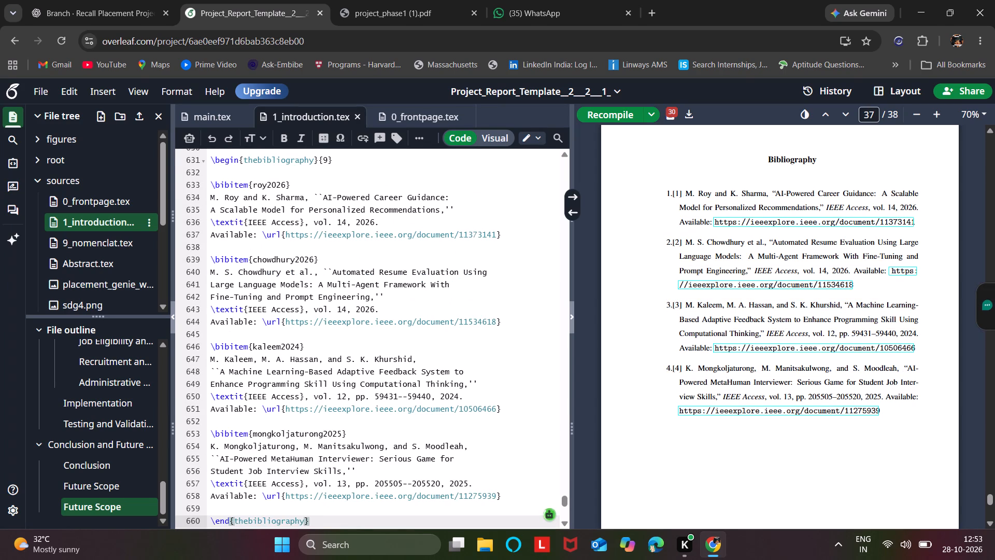
Recompile the report and check the reference numbering on the Bibliography pages of the PDF.
scroll(333, 344, up, 3)
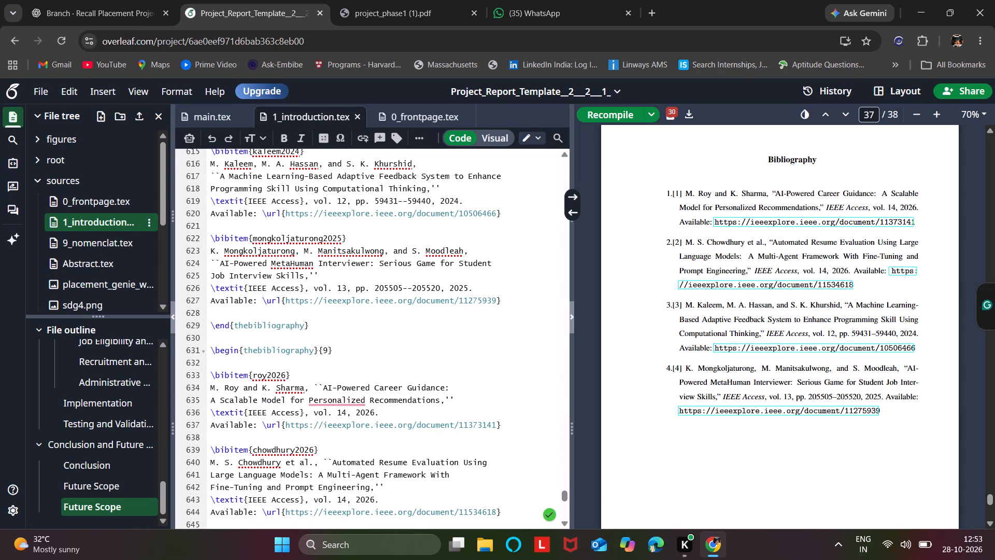
click(592, 112)
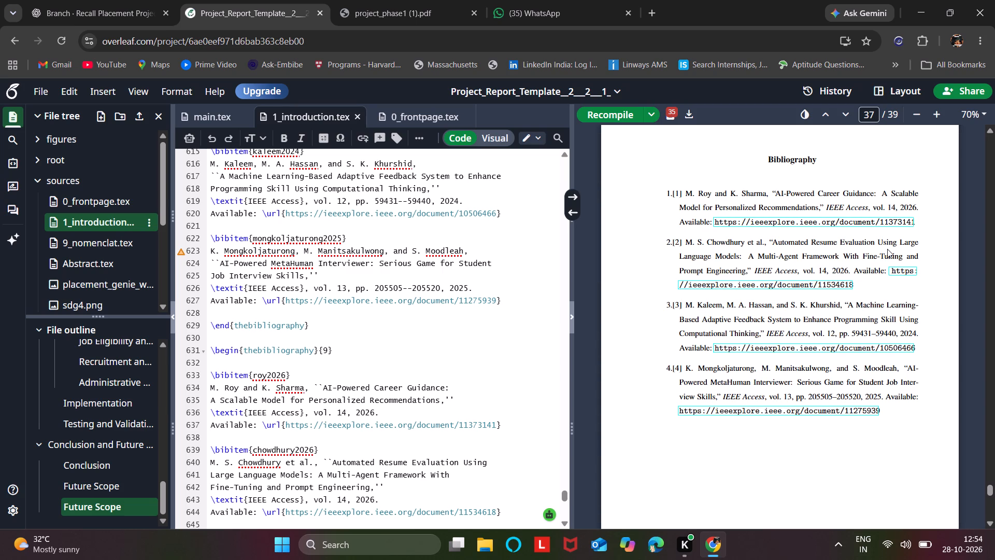
scroll(774, 267, down, 5)
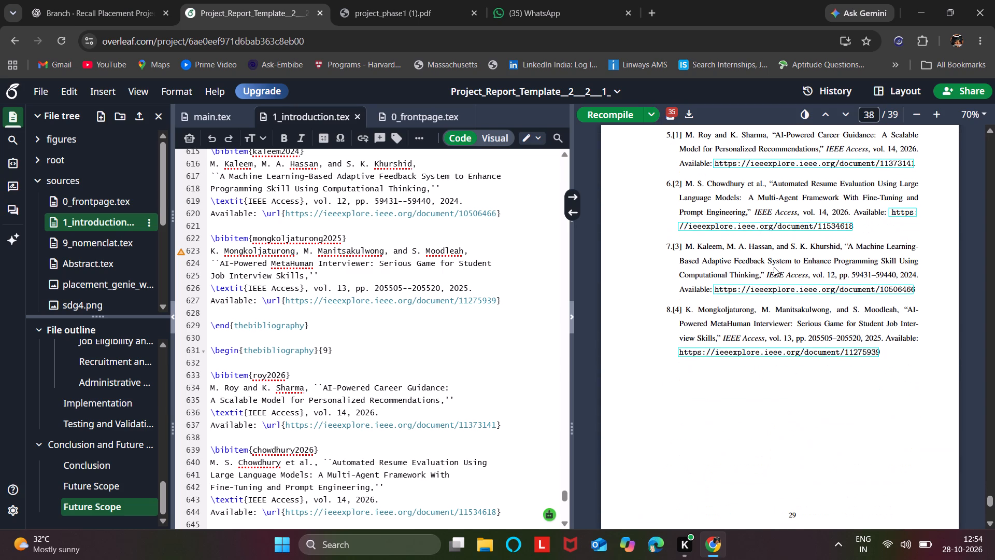
scroll(774, 267, up, 1)
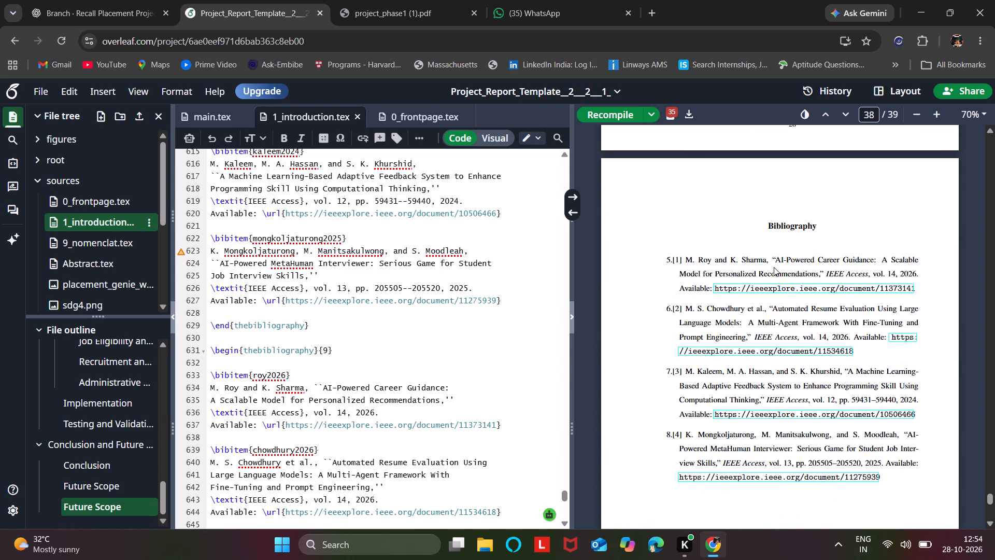
scroll(774, 267, down, 2)
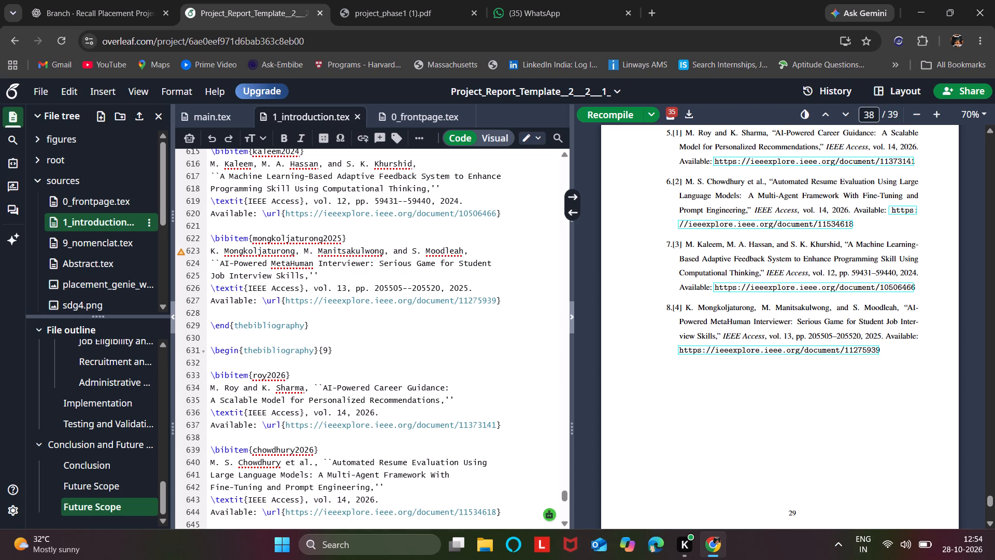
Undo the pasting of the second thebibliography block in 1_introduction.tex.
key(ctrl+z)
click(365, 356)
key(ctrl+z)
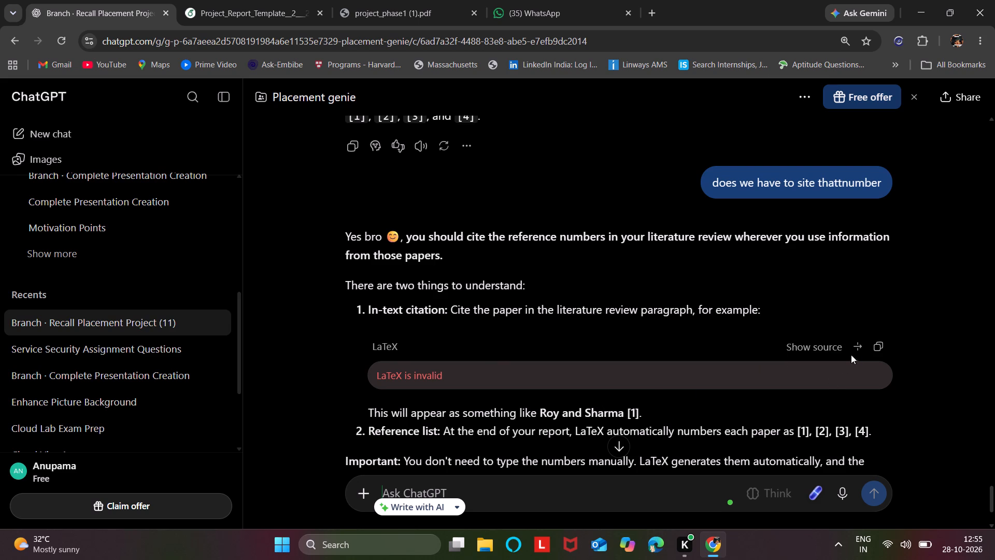
click(878, 345)
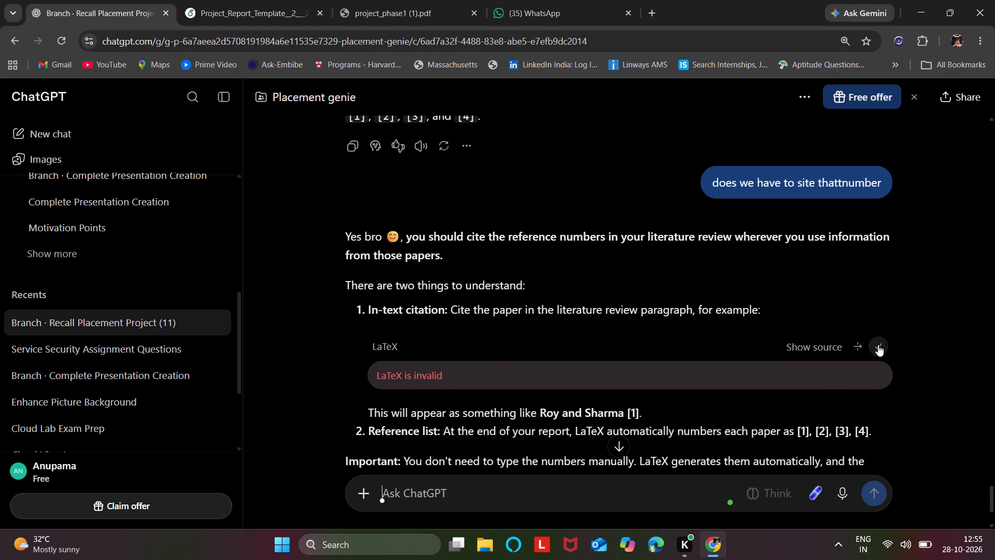
scroll(693, 335, down, 2)
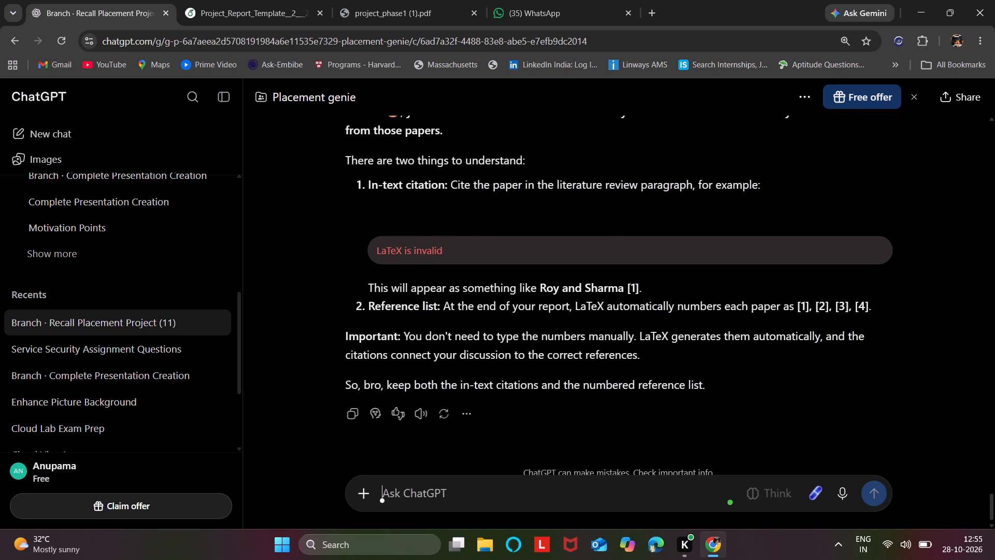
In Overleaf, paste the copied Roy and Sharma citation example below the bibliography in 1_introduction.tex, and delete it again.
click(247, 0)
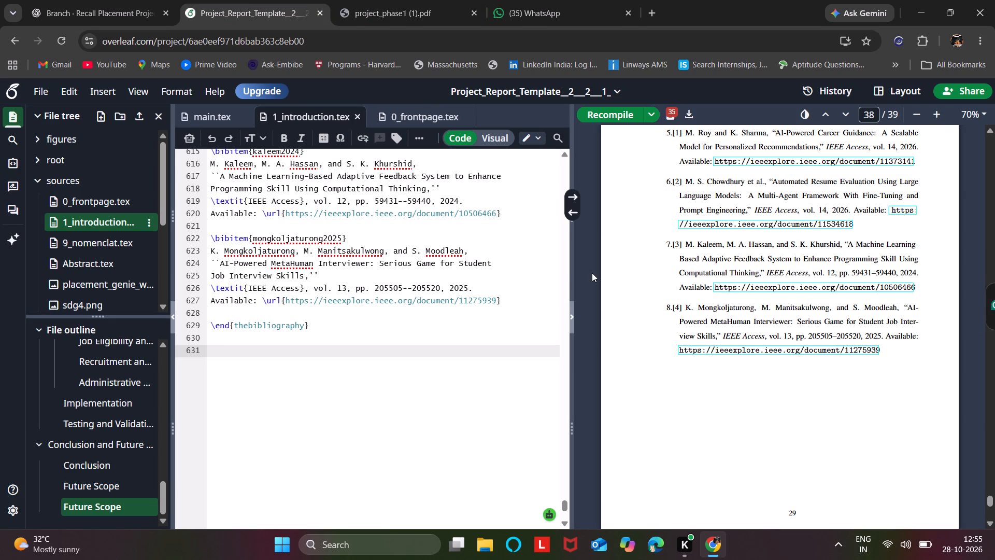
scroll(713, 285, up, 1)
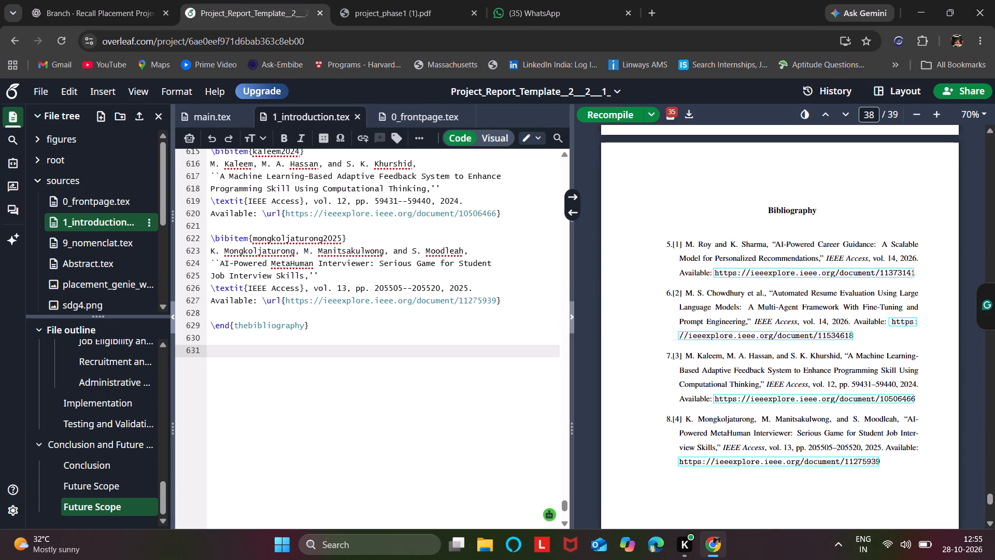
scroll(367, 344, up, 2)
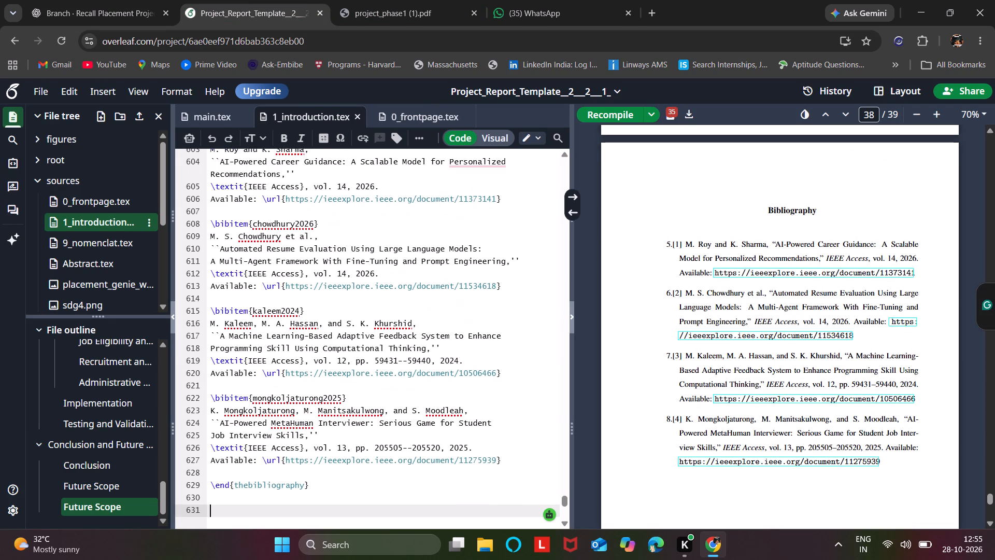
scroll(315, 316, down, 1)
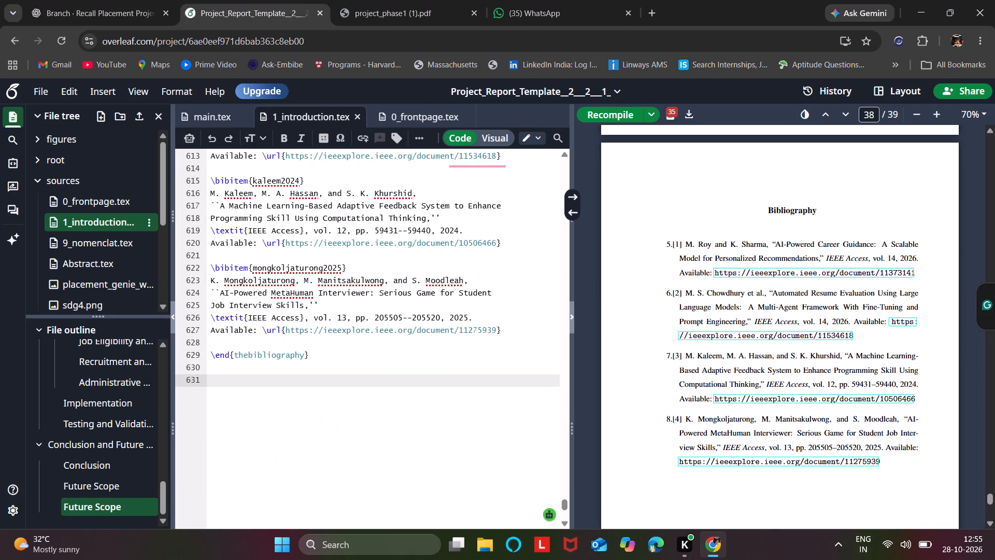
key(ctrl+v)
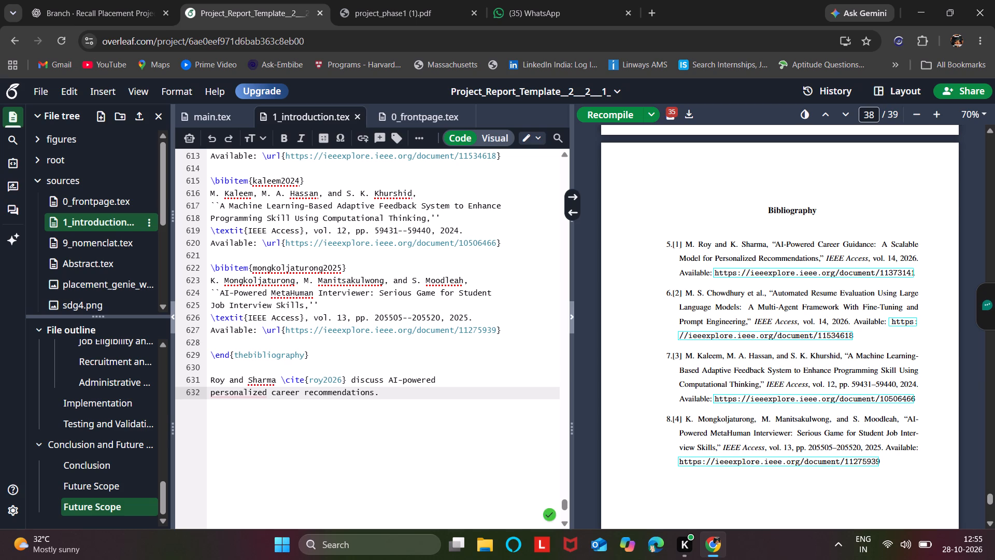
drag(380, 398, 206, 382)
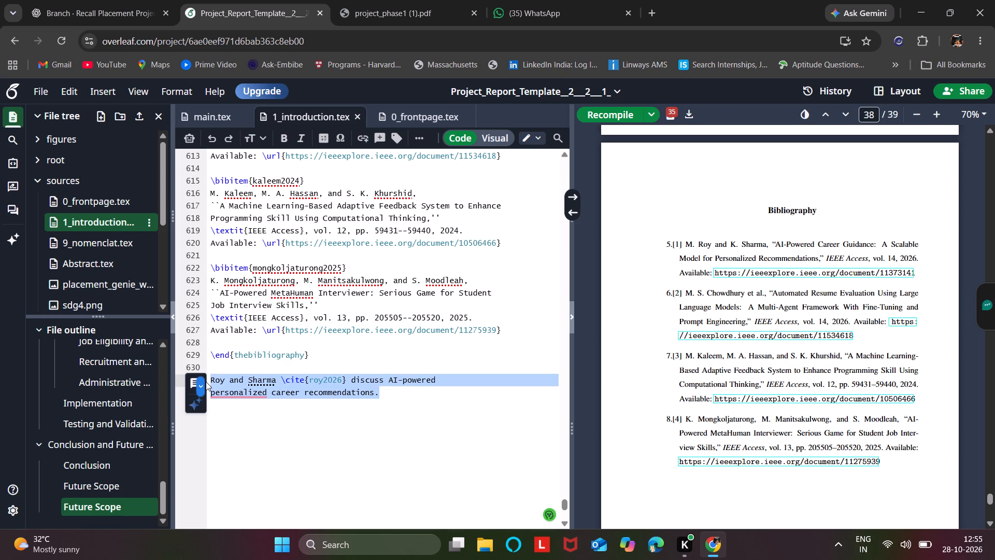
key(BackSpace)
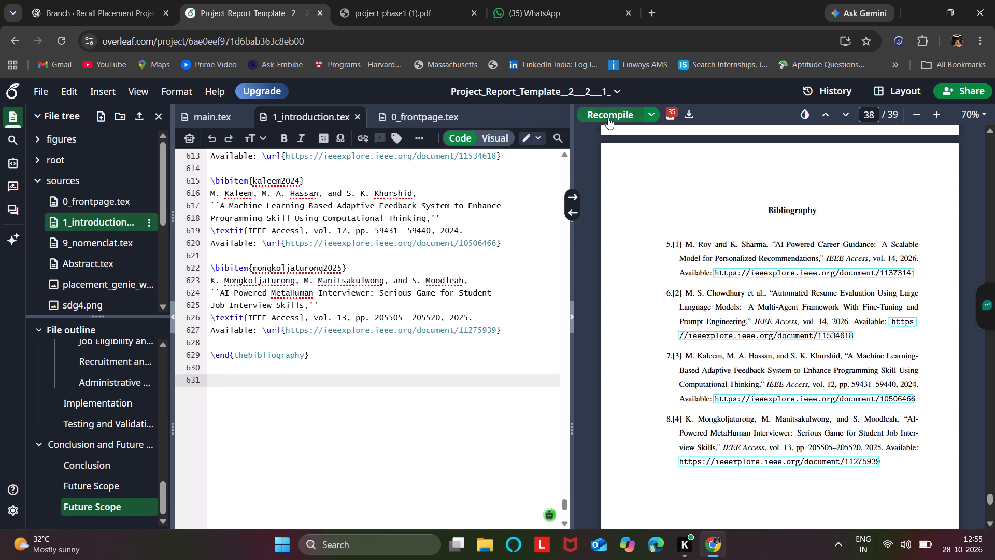
Recompile the report and check its final pages back through Future Scope to the Conclusion.
click(607, 118)
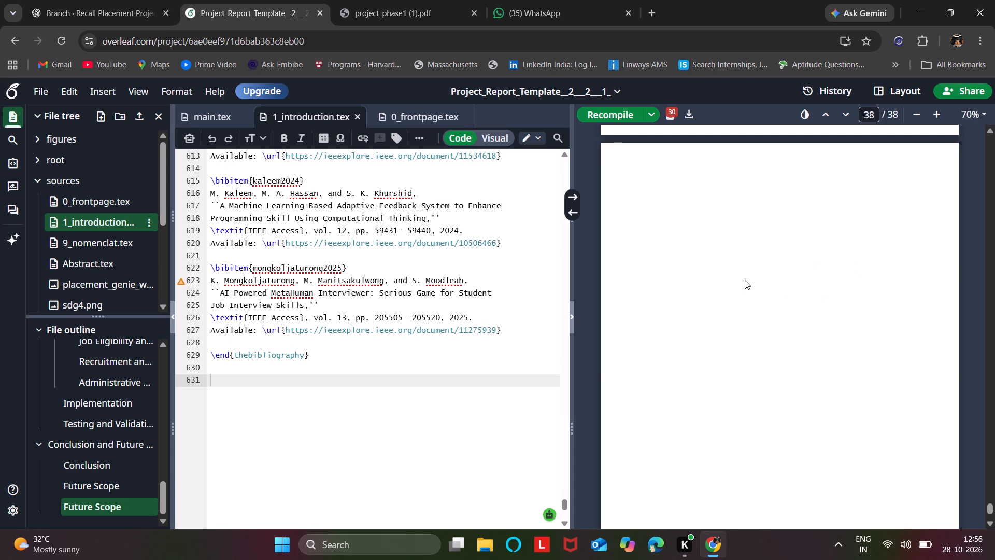
scroll(719, 245, down, 6)
scroll(719, 245, up, 2)
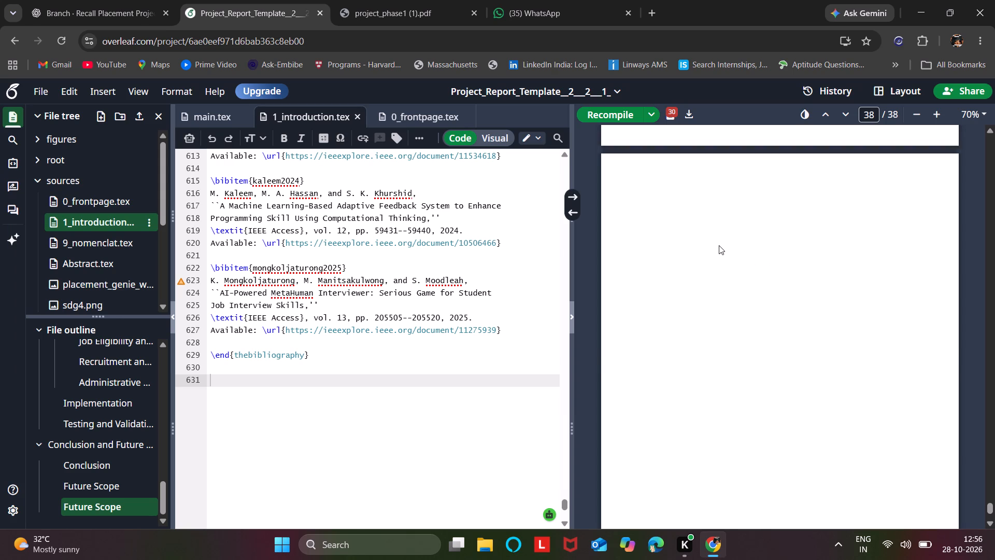
scroll(719, 245, up, 9)
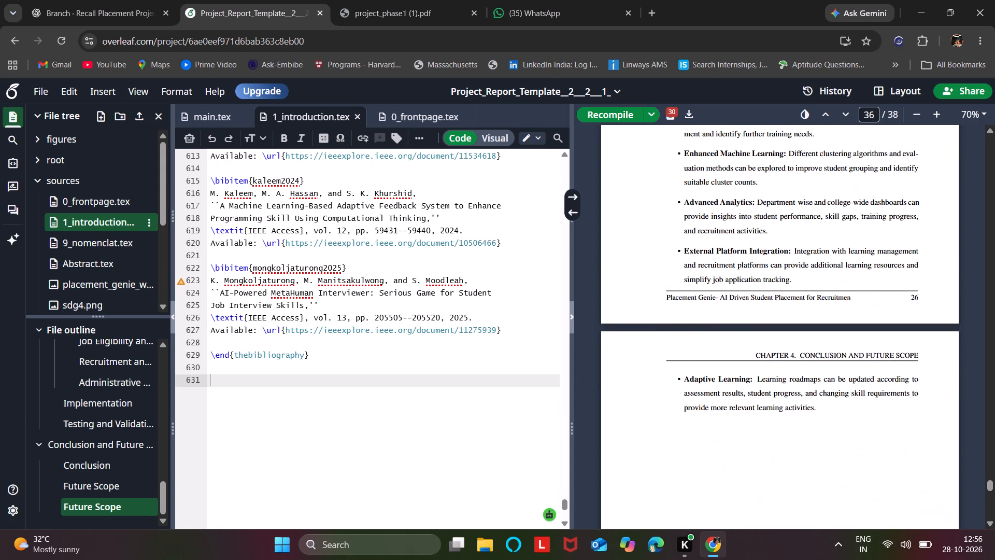
scroll(719, 245, up, 3)
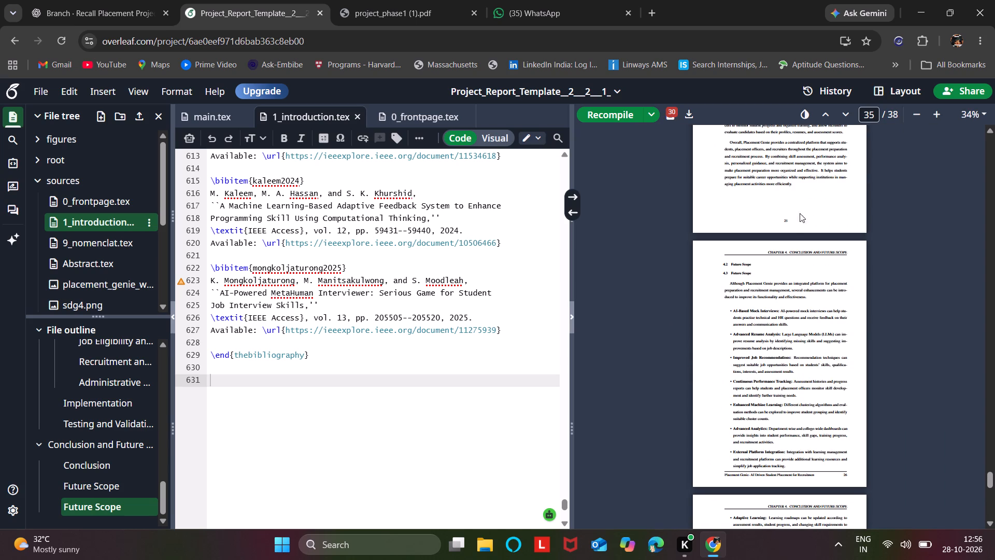
scroll(703, 233, up, 2)
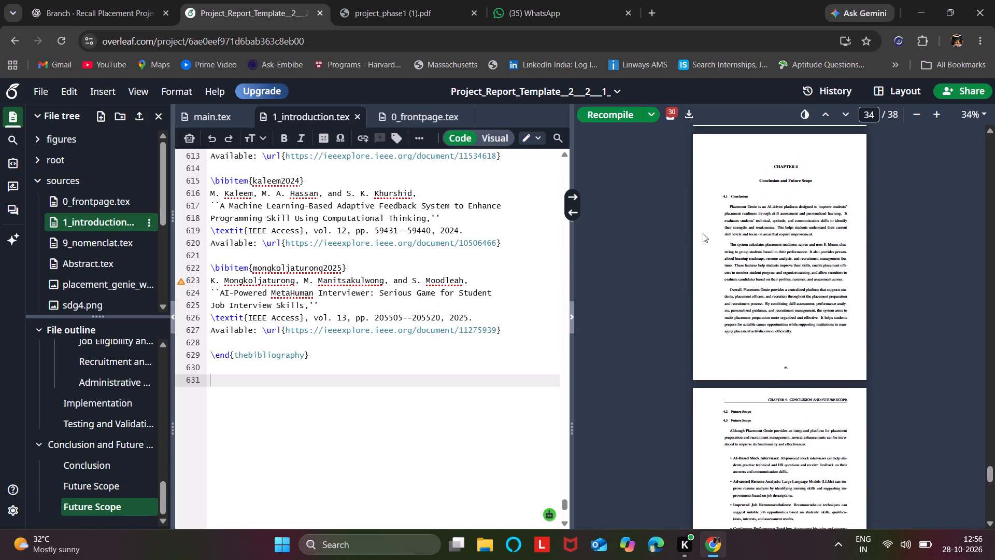
Delete the first of the two duplicate \section{Future Scope} headings in 1_introduction.tex.
scroll(279, 315, up, 6)
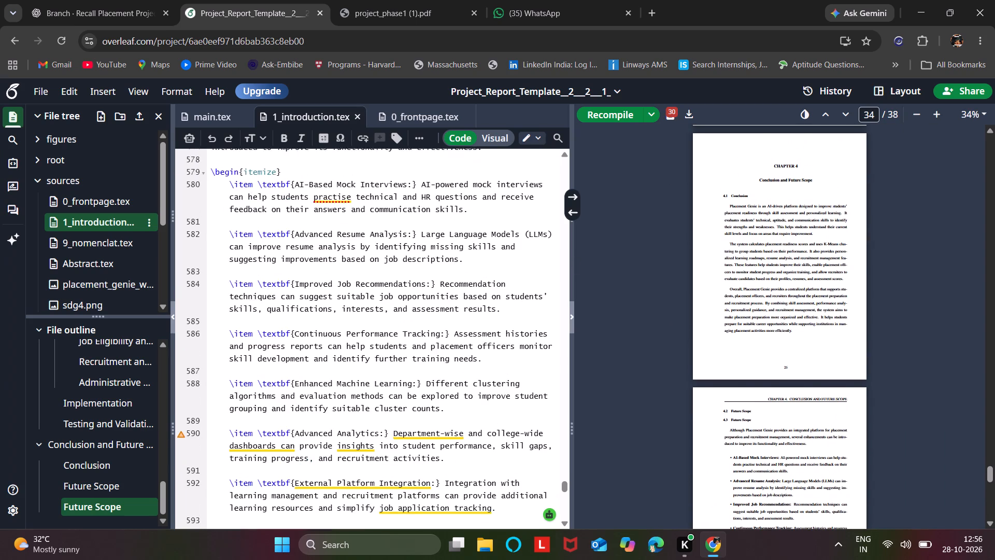
scroll(279, 315, up, 3)
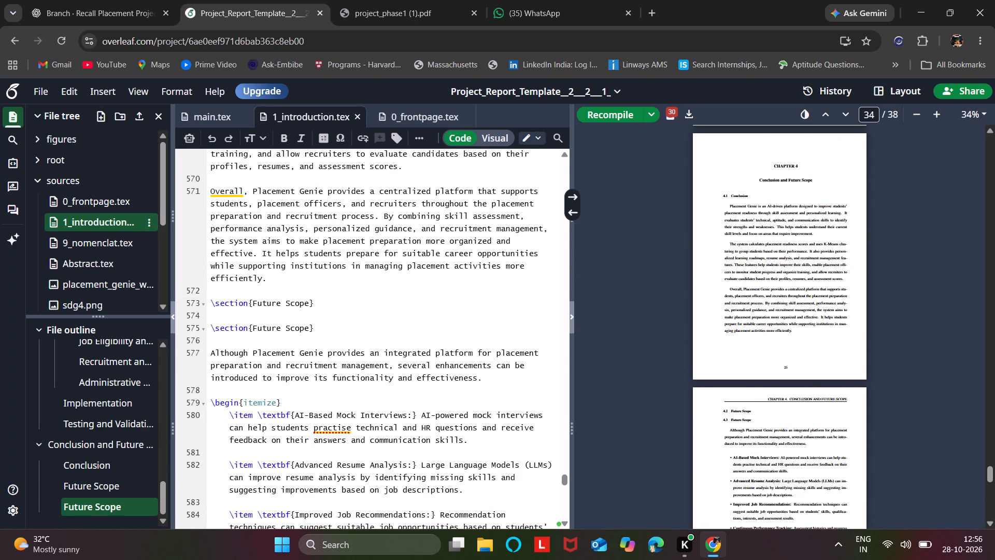
drag(317, 309, 190, 306)
key(BackSpace)
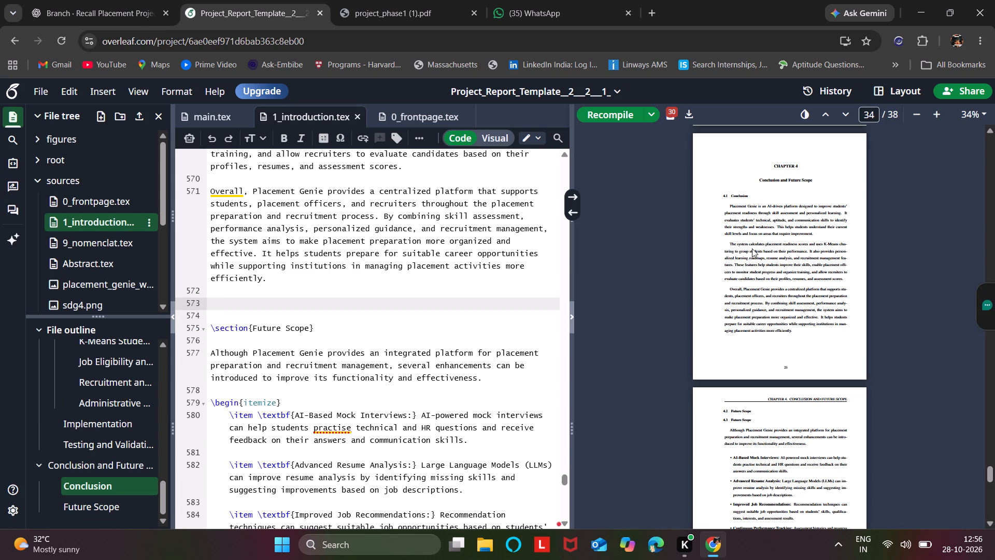
scroll(751, 253, down, 3)
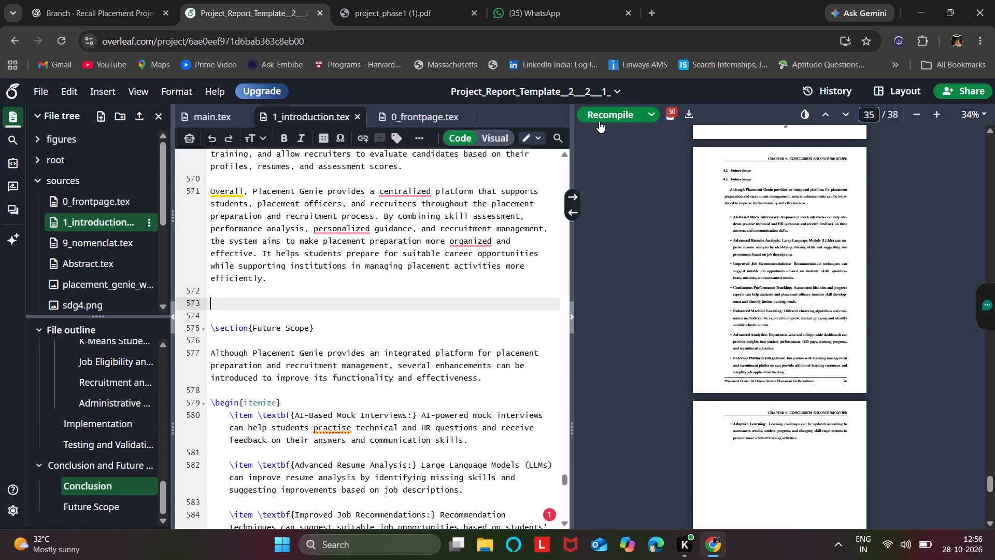
click(212, 326)
scroll(229, 297, down, 1)
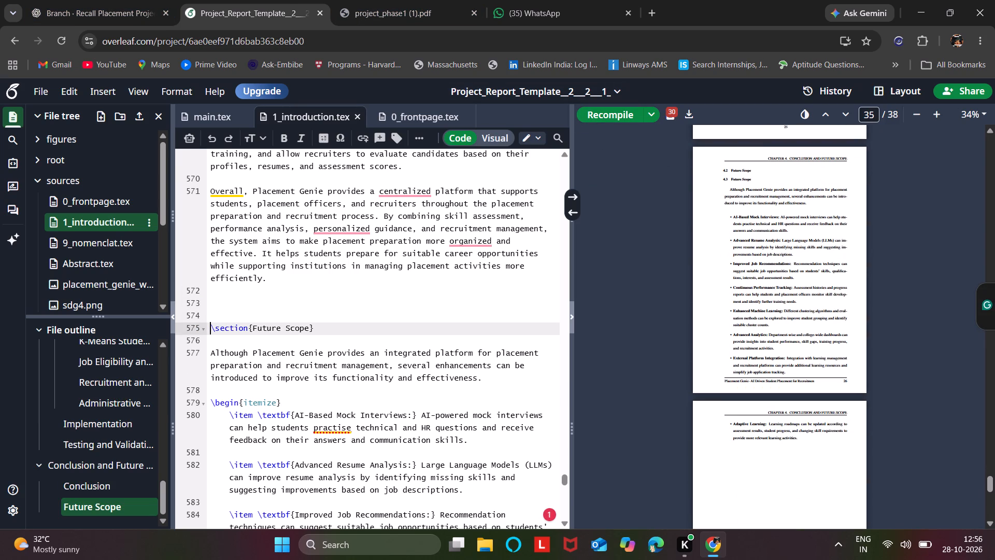
scroll(229, 297, down, 1)
drag(209, 218, 218, 250)
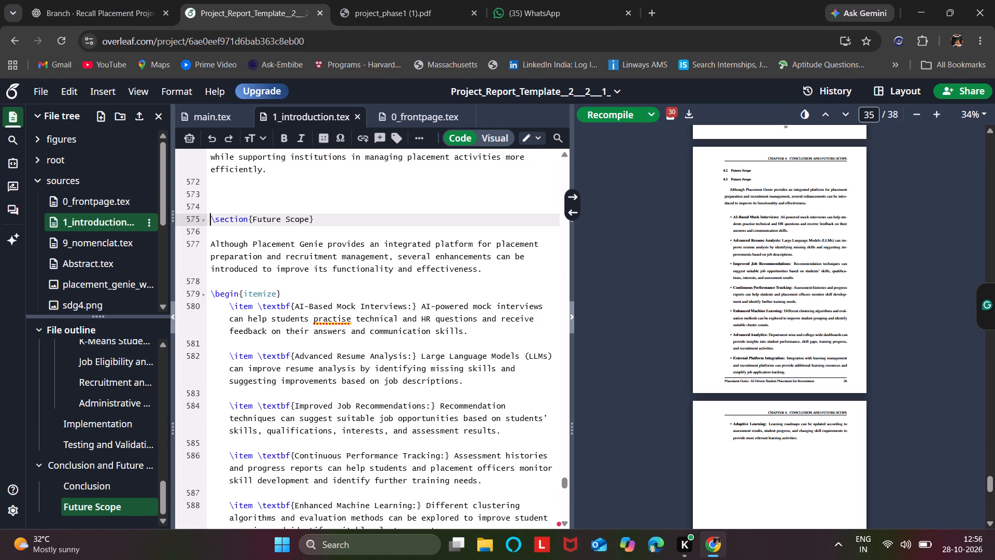
drag(218, 250, 290, 398)
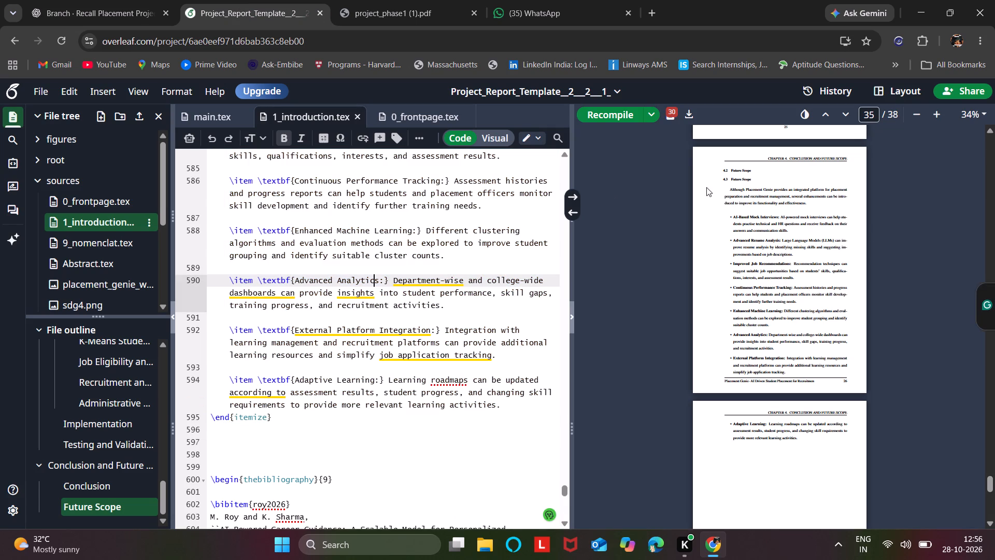
scroll(723, 254, up, 7)
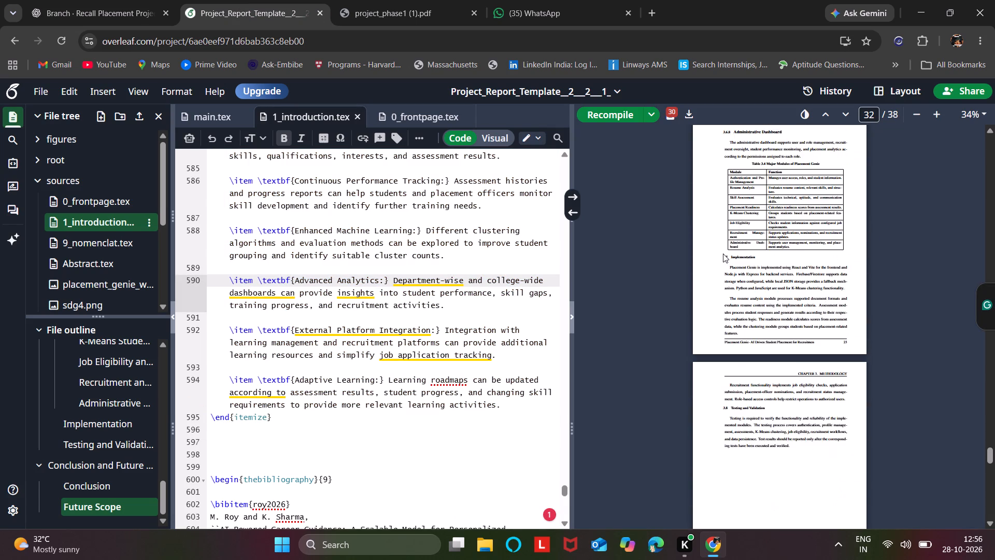
scroll(723, 254, up, 12)
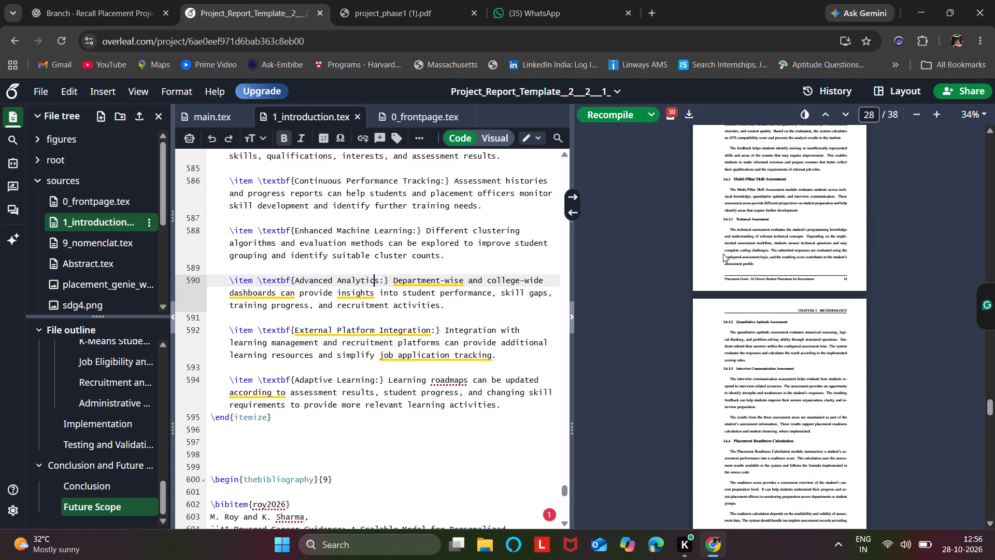
scroll(723, 254, up, 9)
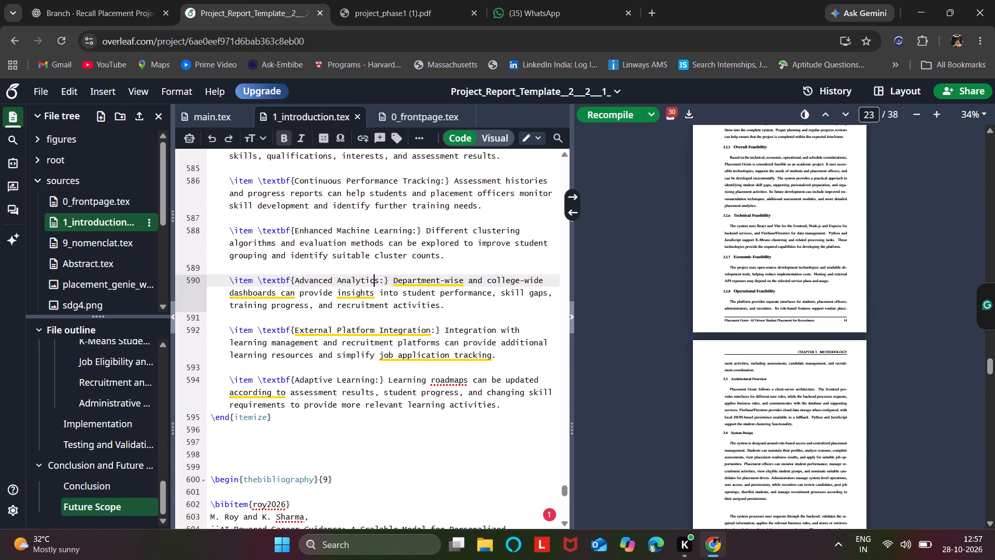
scroll(723, 254, up, 9)
scroll(723, 254, down, 2)
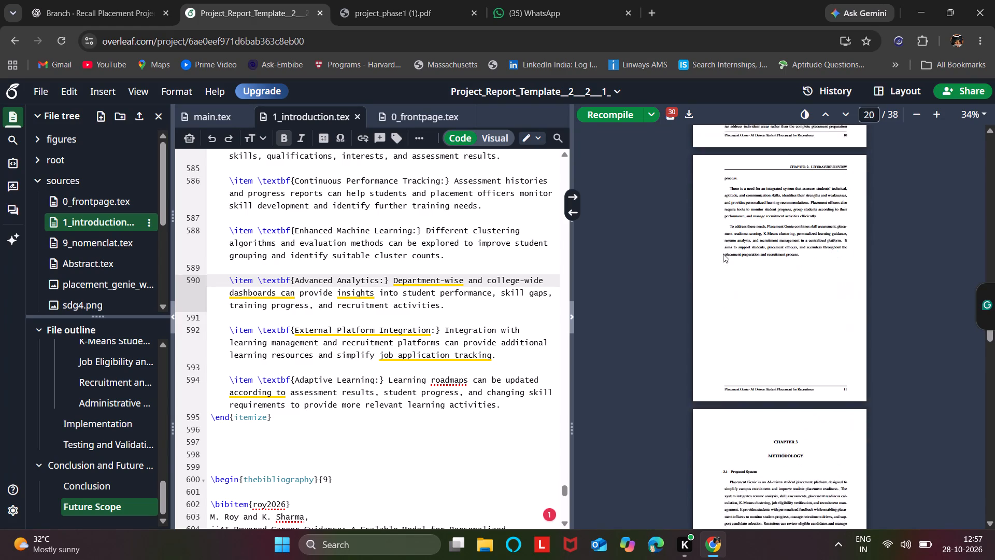
scroll(723, 254, down, 3)
scroll(814, 239, up, 1)
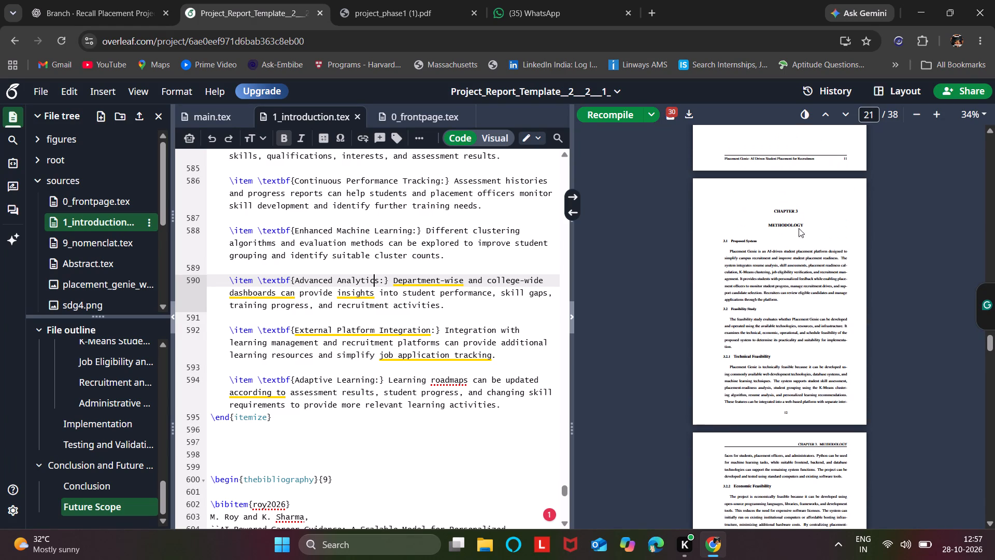
Change the METHODOLOGY chapter title in 1_introduction.tex to "Methodology".
double_click(799, 225)
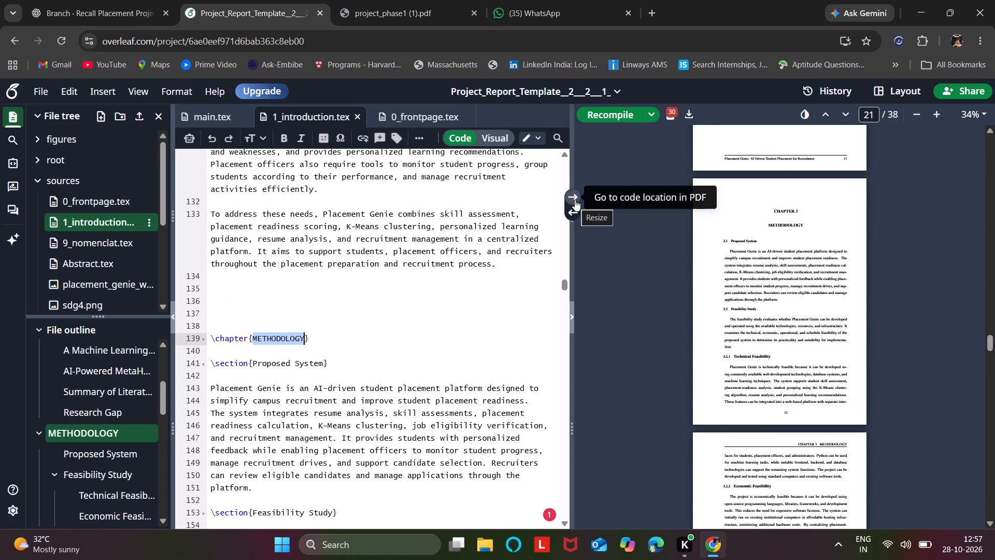
key(BackSpace)
key(BackSpace)
key(BackSpace)
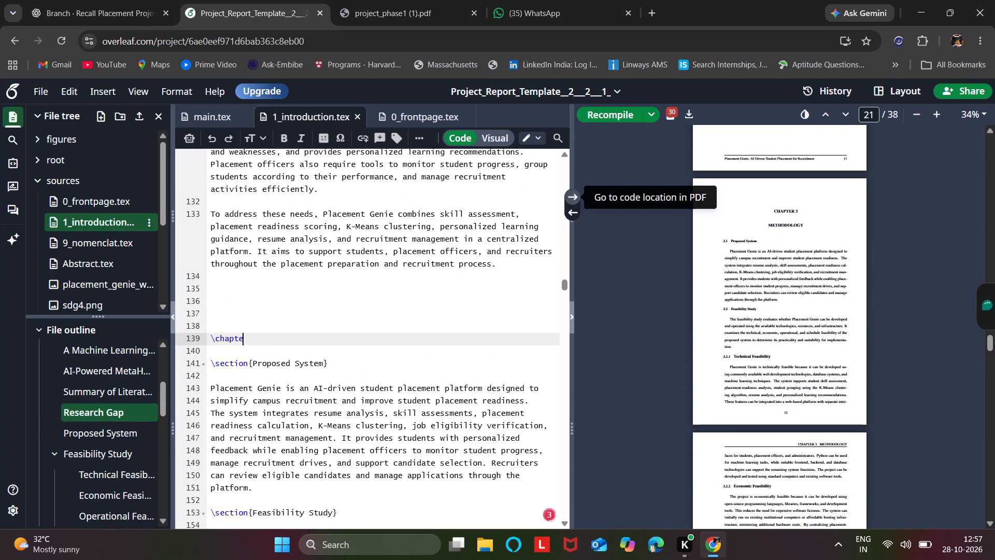
key(ctrl+z)
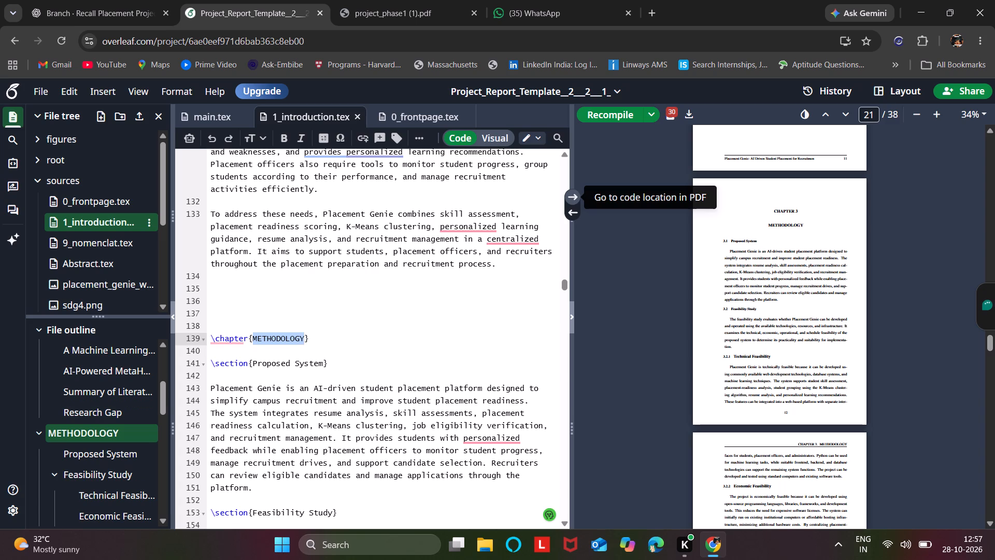
key(BackSpace)
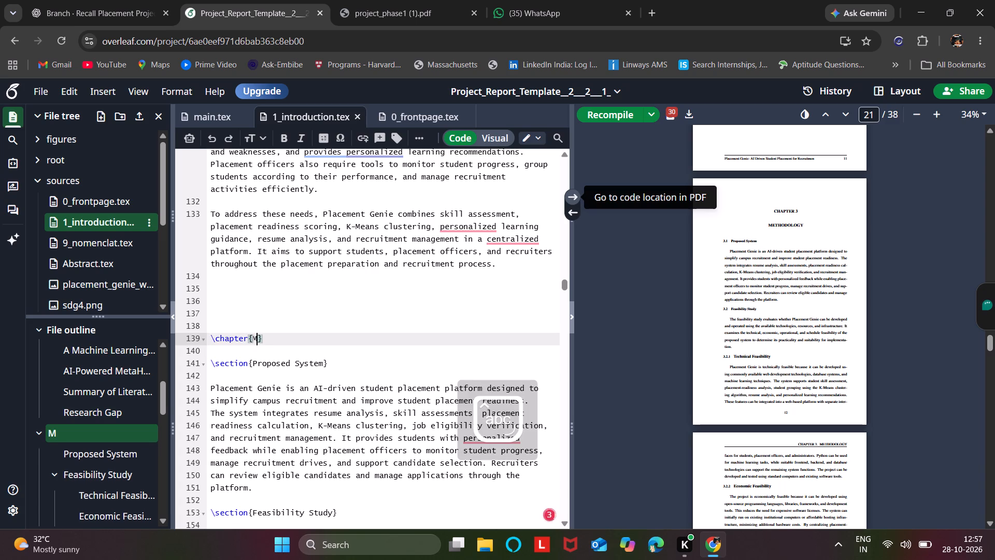
text(eth)
text(od)
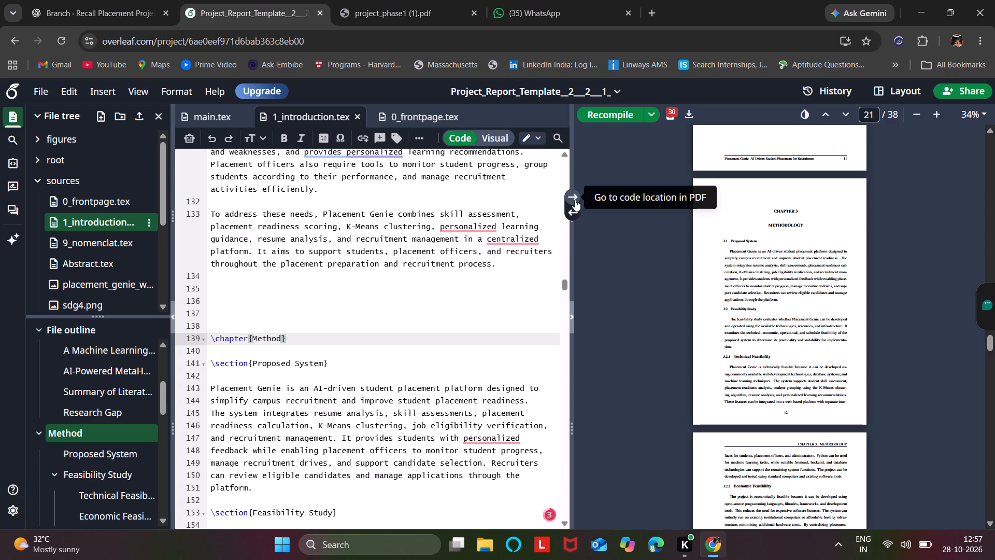
key(o)
text(logy)
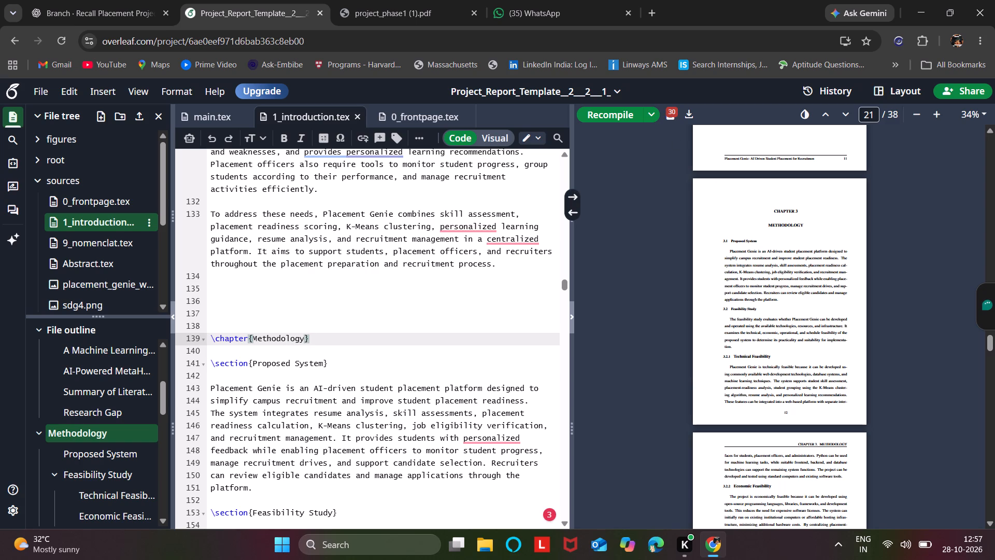
Look back through the compiled pages from the Methodology chapter to the List of Figures and the list of tables page.
scroll(784, 240, up, 1)
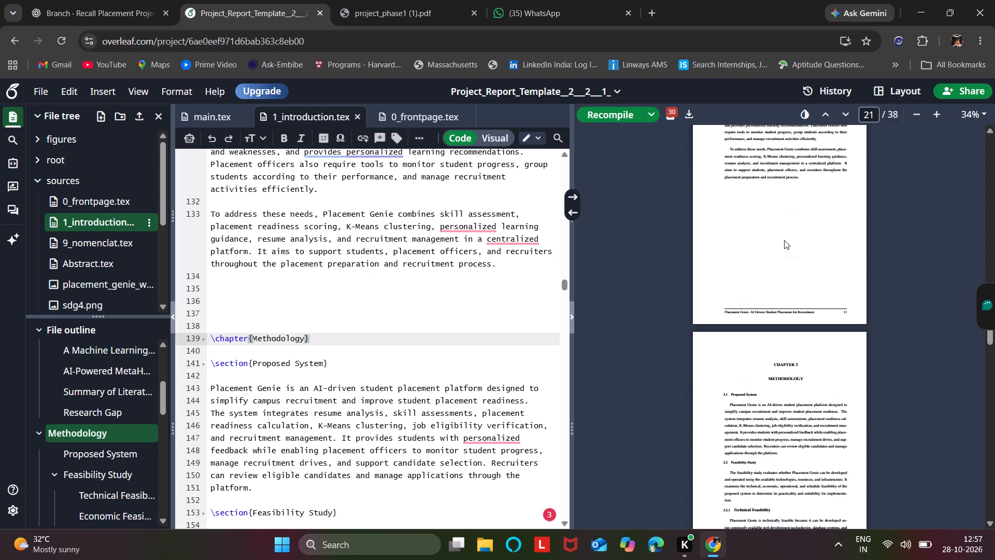
scroll(784, 240, up, 4)
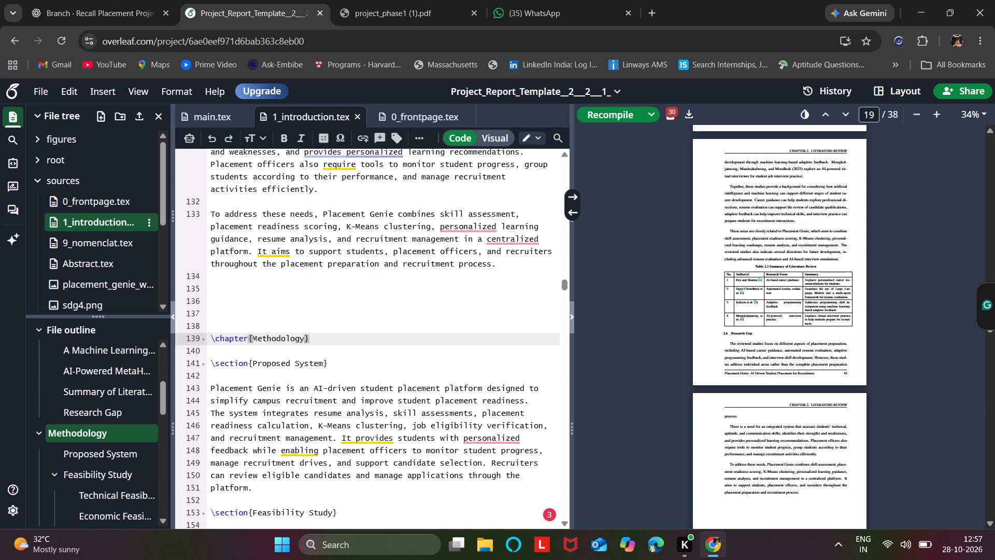
scroll(732, 242, right, 1)
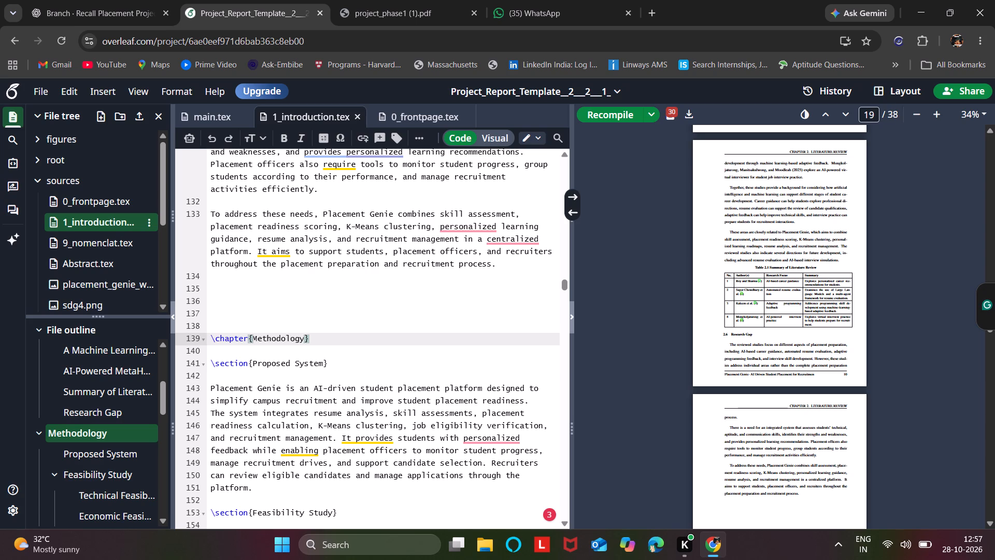
scroll(750, 237, up, 2)
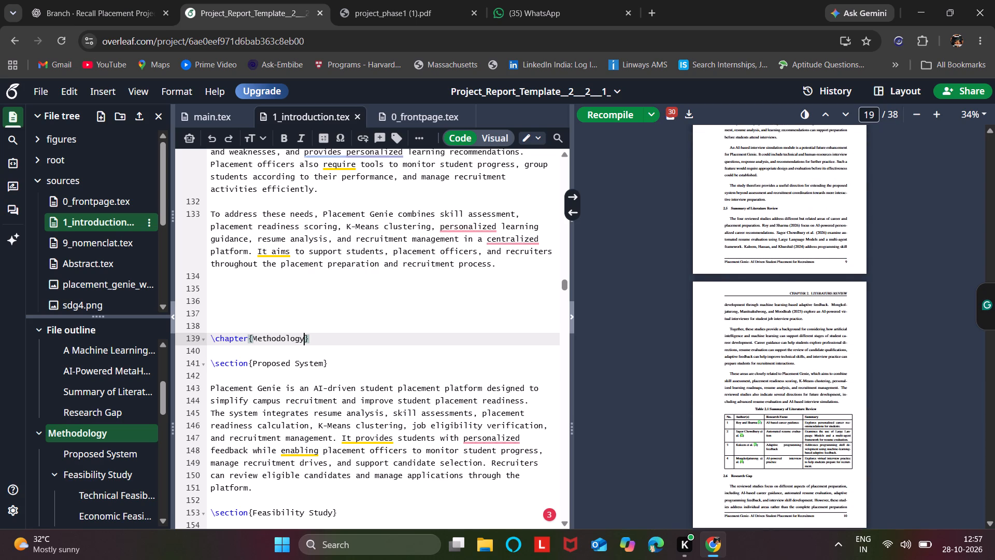
scroll(750, 237, up, 3)
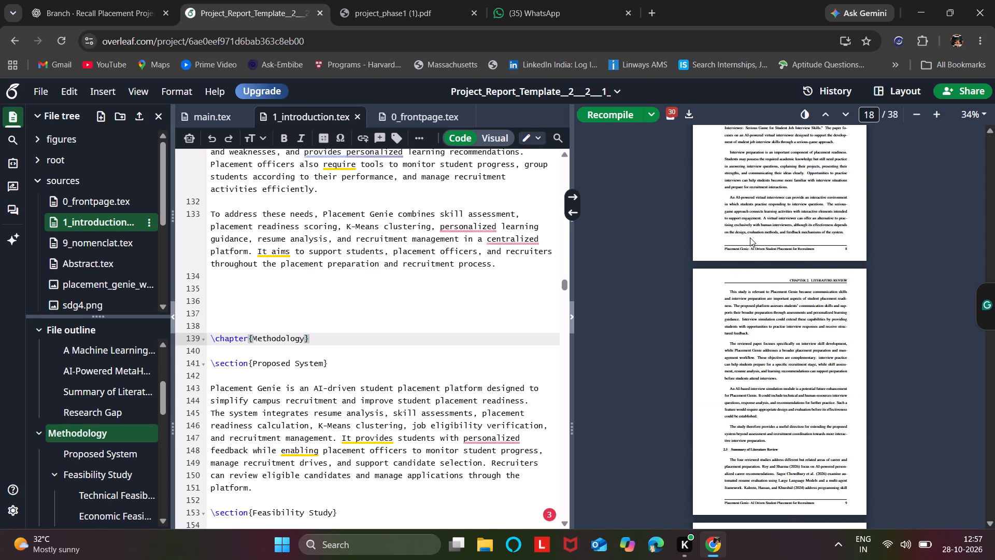
scroll(750, 237, up, 6)
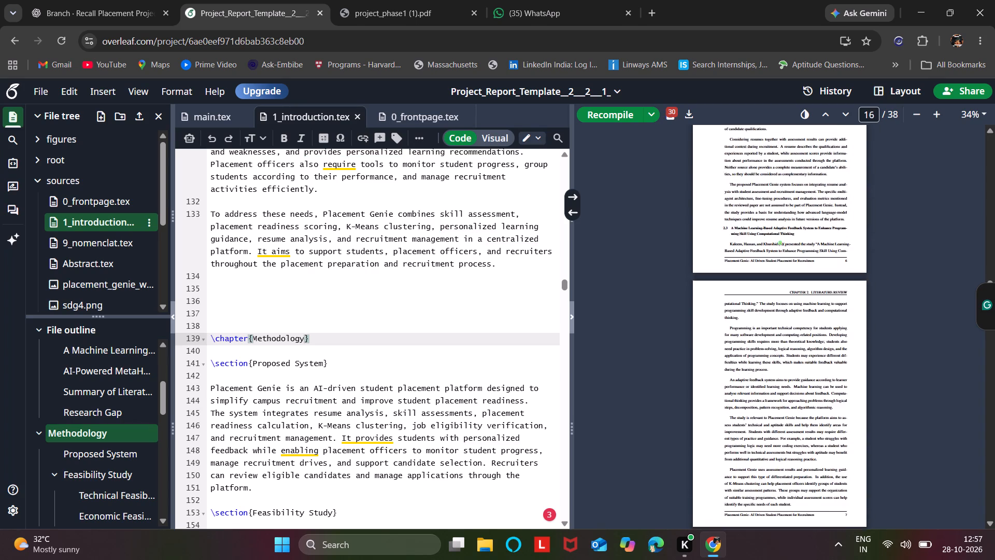
scroll(750, 237, up, 9)
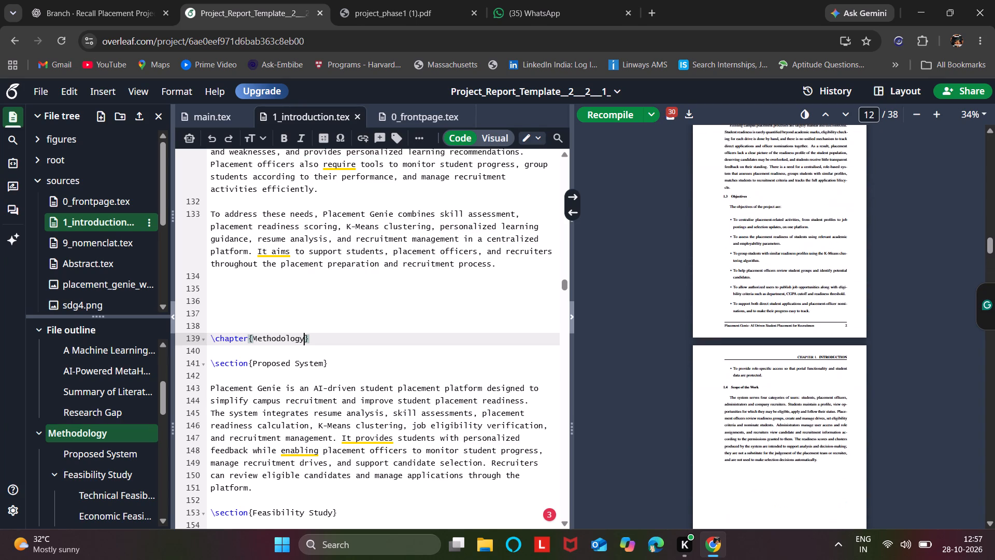
scroll(750, 237, up, 6)
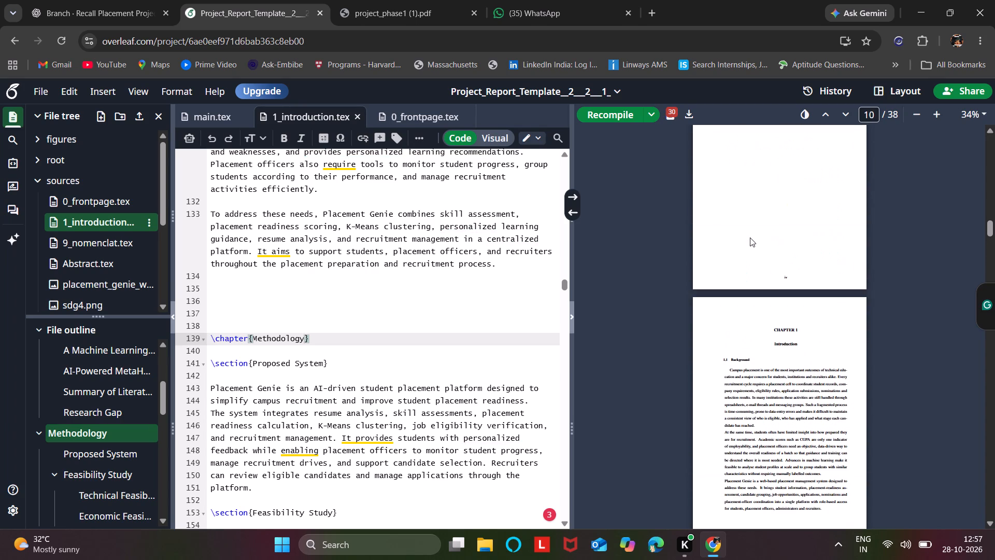
scroll(750, 237, up, 4)
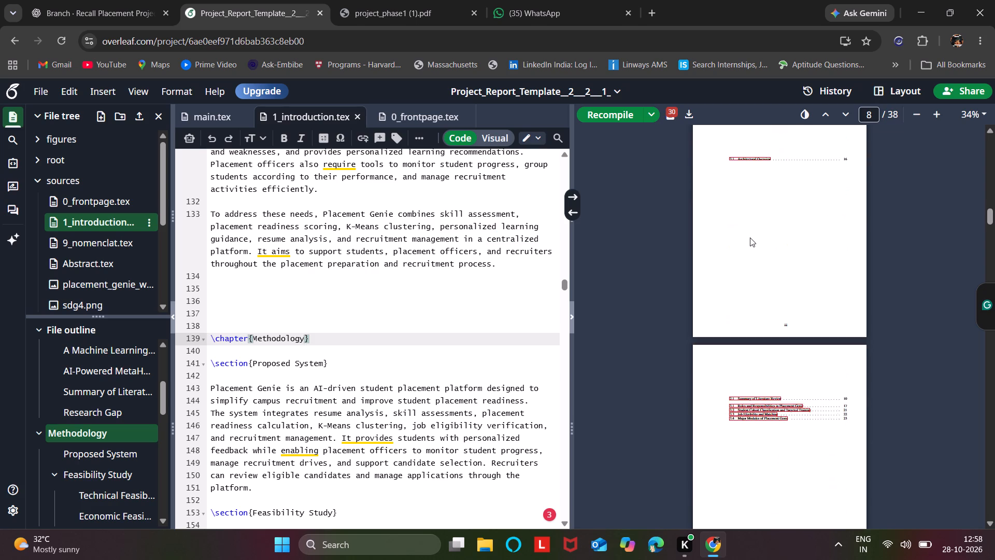
scroll(750, 237, down, 1)
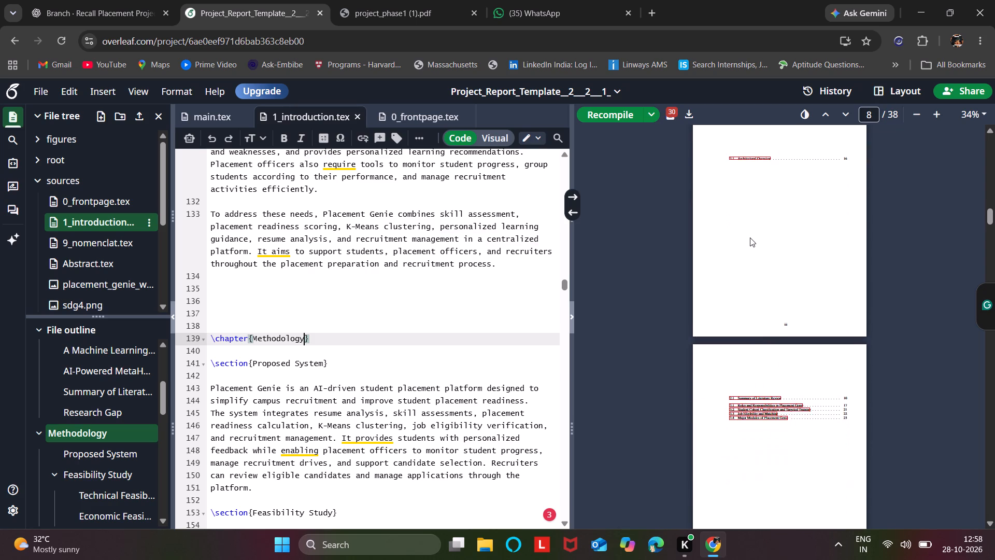
scroll(750, 237, up, 1)
scroll(750, 237, down, 2)
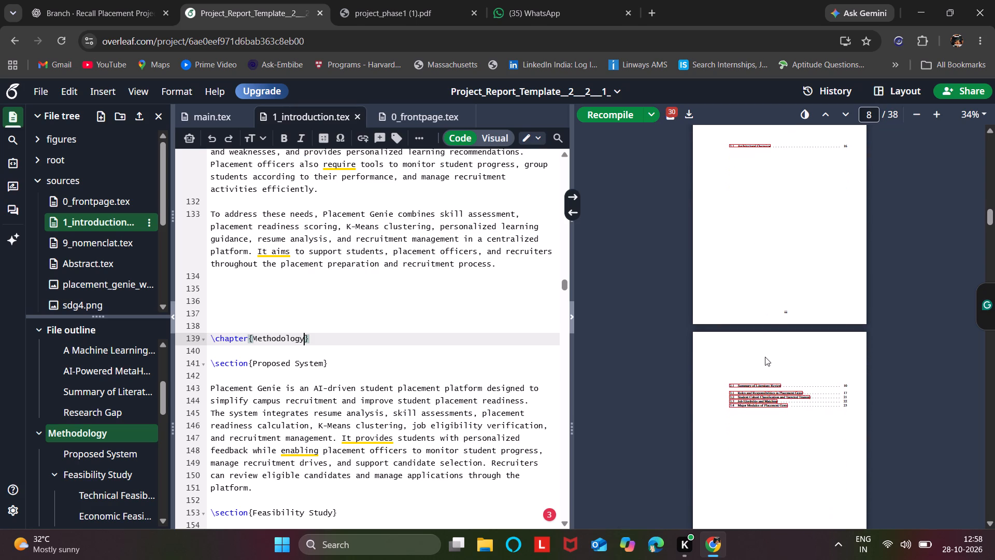
scroll(771, 374, up, 2)
scroll(771, 374, down, 1)
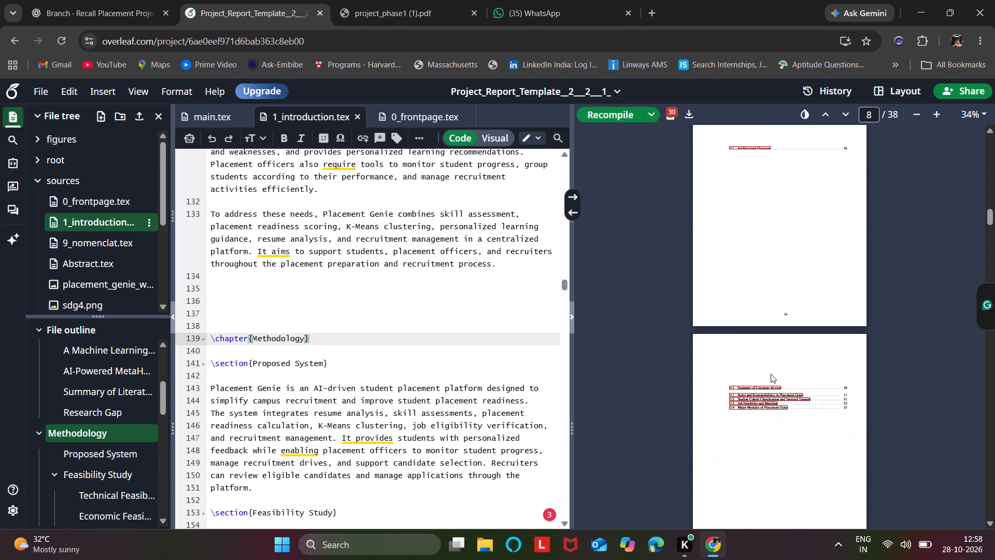
scroll(771, 374, down, 1)
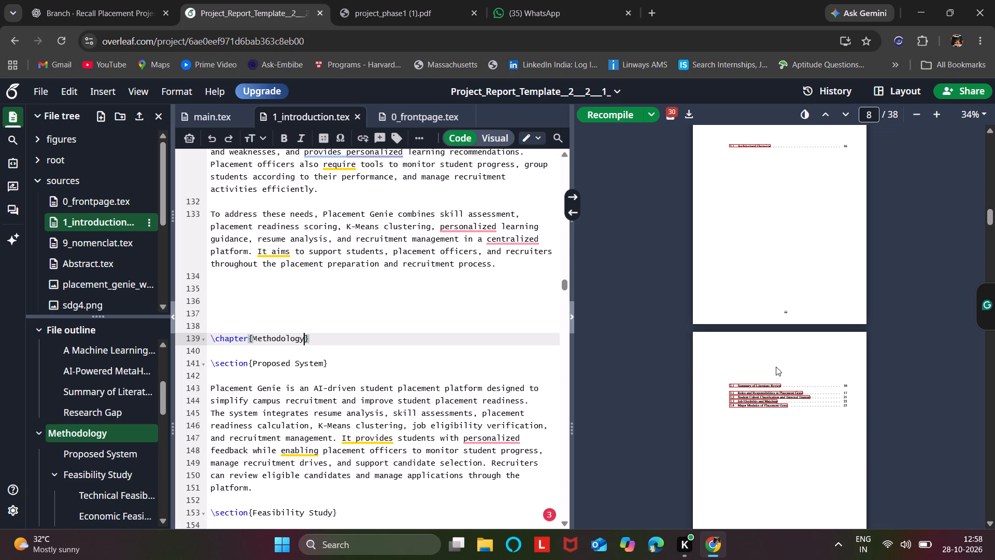
scroll(776, 367, up, 1)
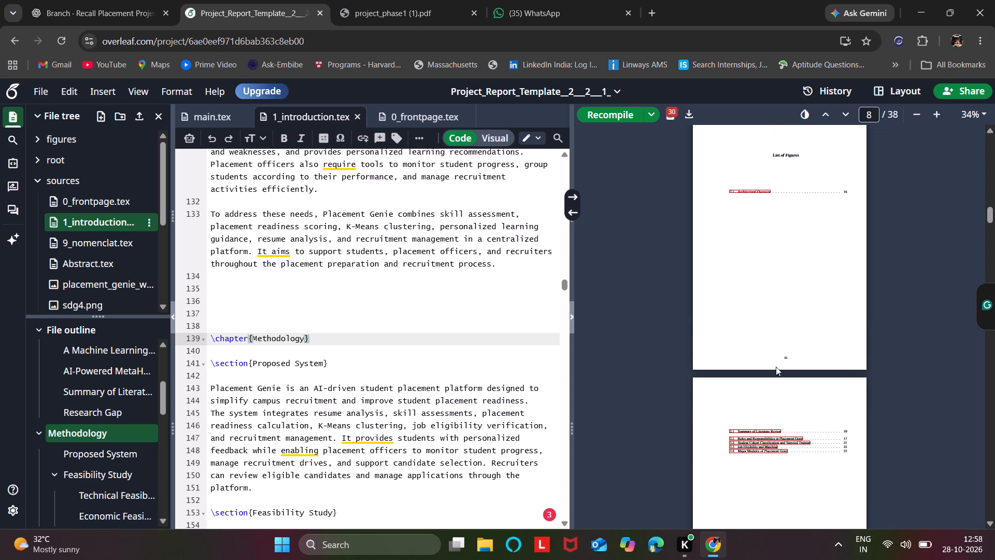
scroll(776, 367, up, 1)
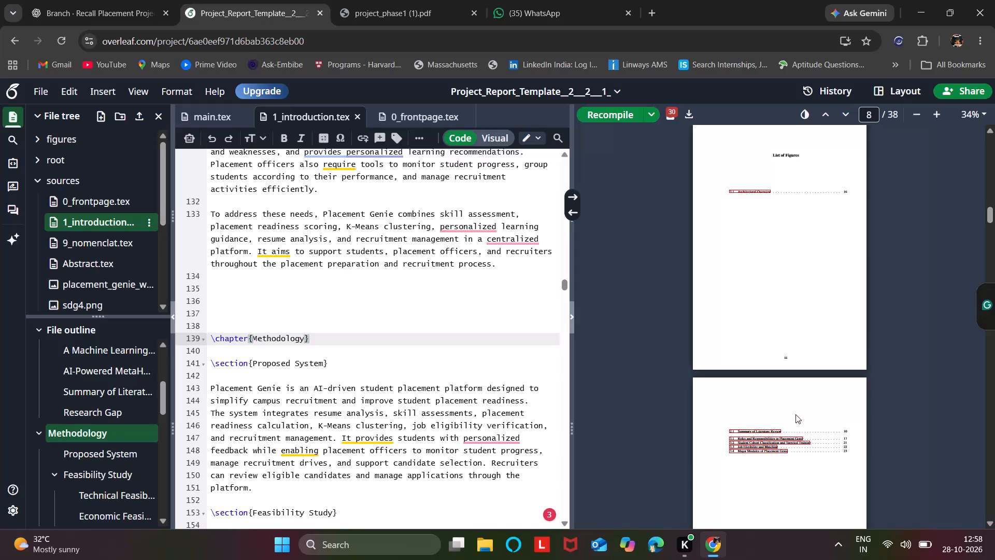
scroll(382, 306, up, 6)
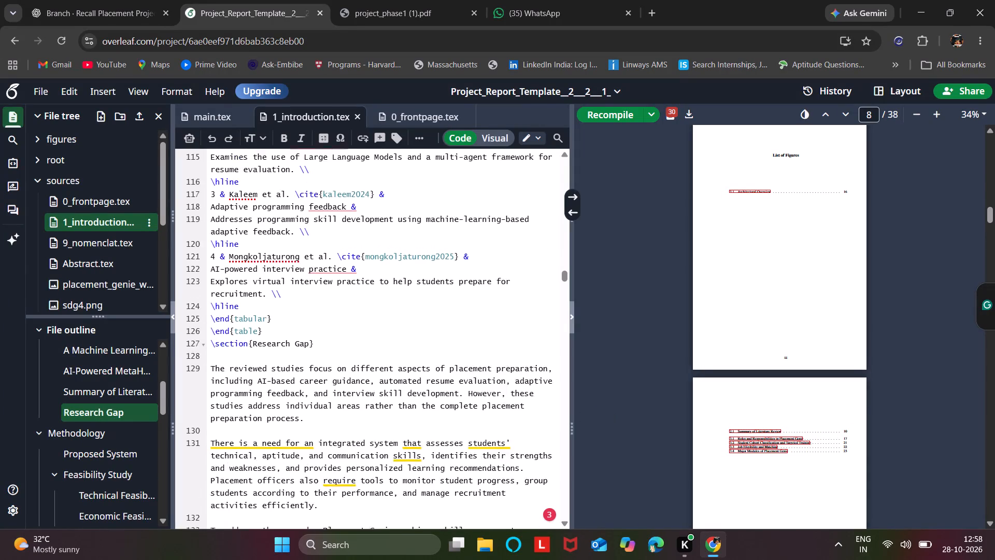
scroll(382, 306, up, 20)
scroll(382, 306, up, 3)
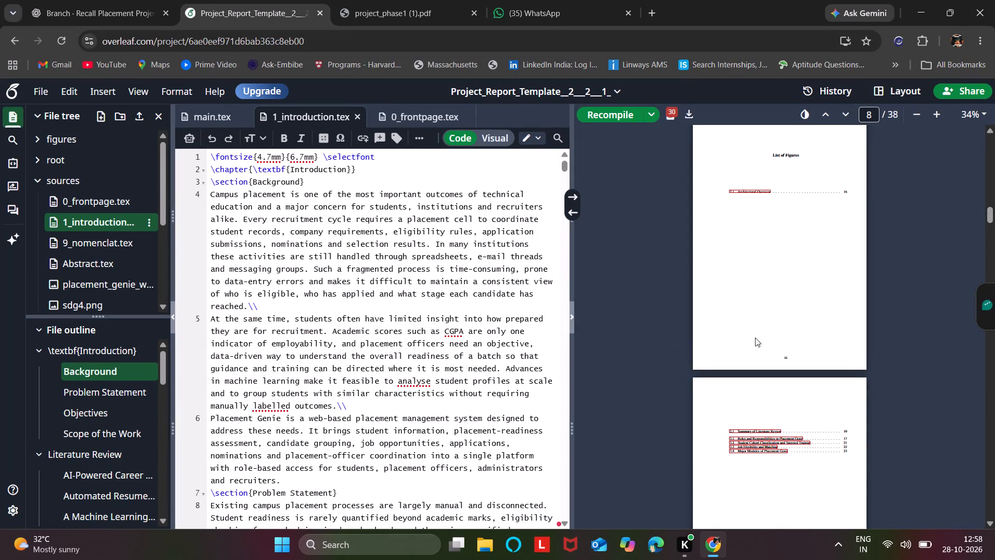
scroll(417, 371, up, 2)
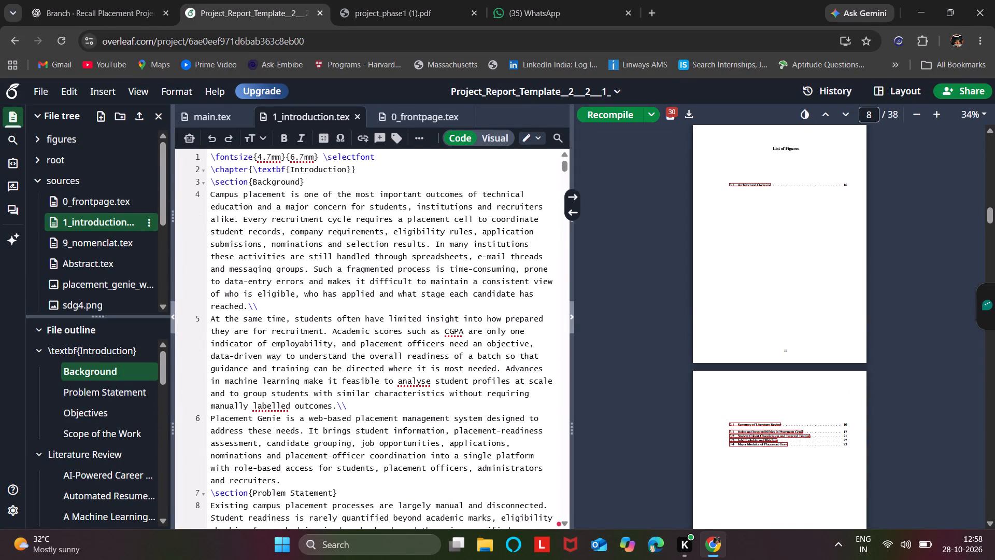
scroll(417, 371, up, 3)
scroll(637, 202, up, 1)
In main.tex, copy the \chapter*{List of Figures} line onto a new line below the \newpage that precedes the List of Tables entry.
double_click(794, 307)
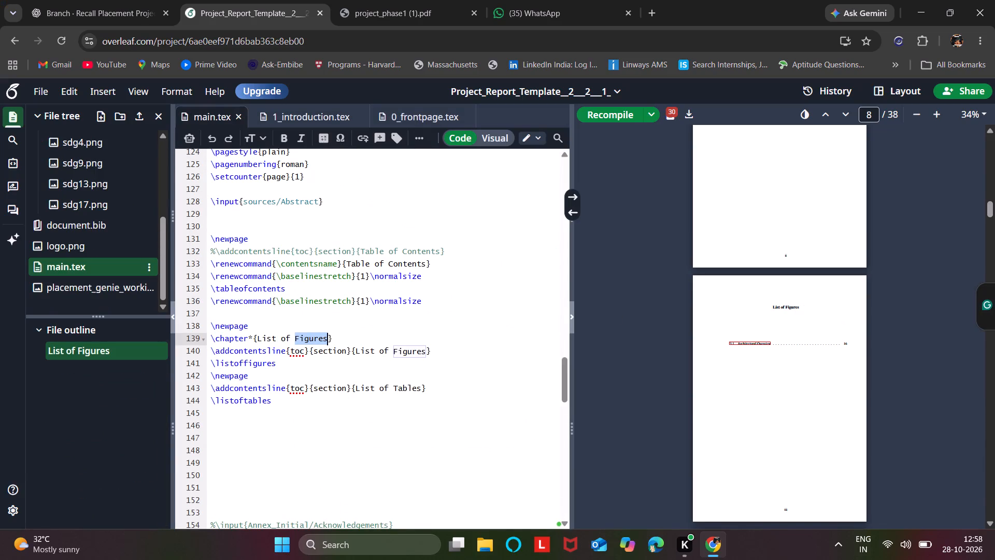
drag(341, 338, 202, 337)
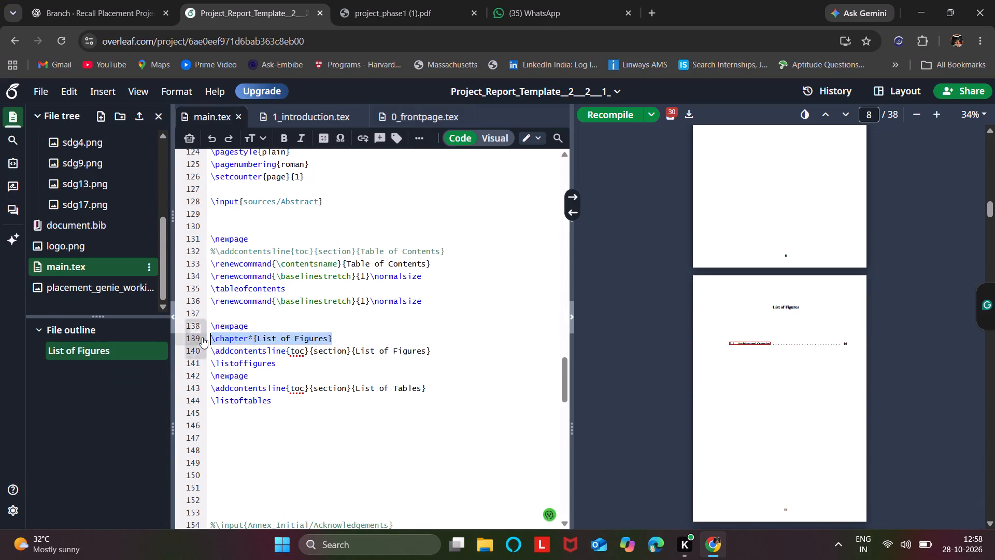
key(ctrl+c)
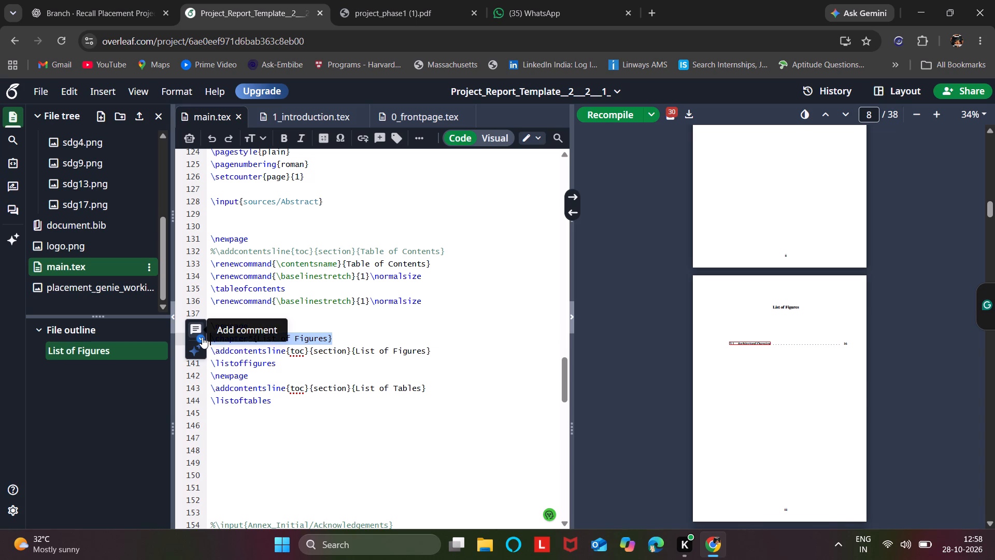
click(258, 378)
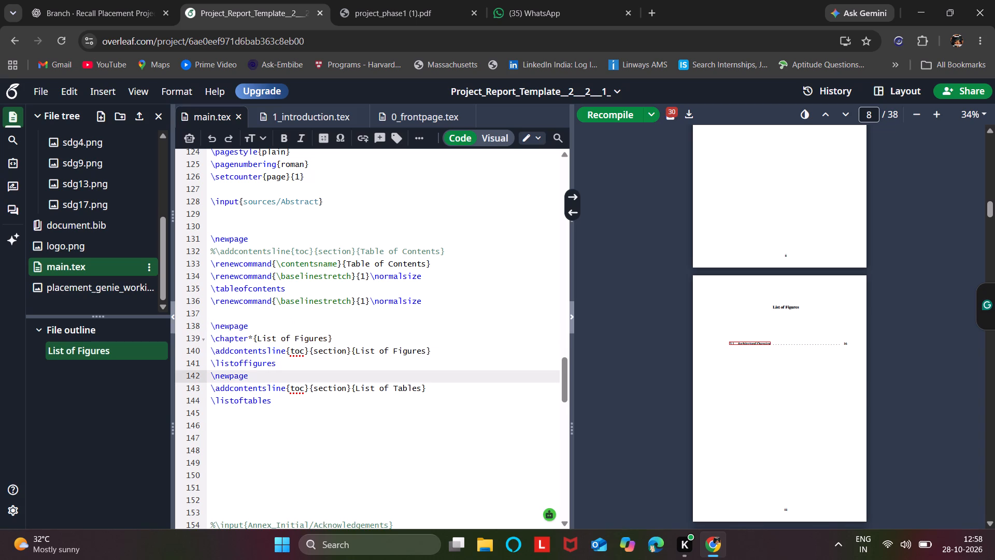
key(Return)
key(ctrl+v)
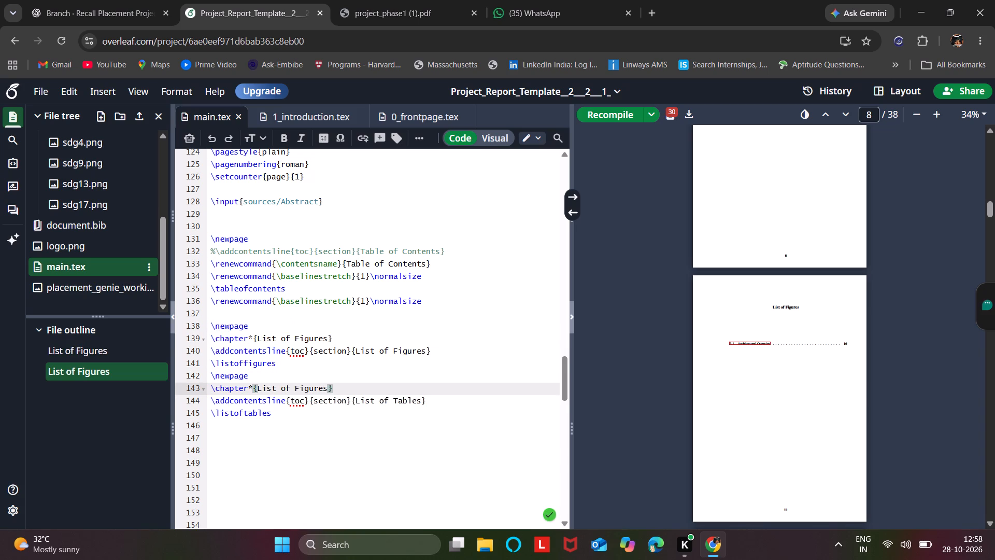
Change the title in the copied \chapter* line to "List of Tables" and recompile the report.
key(Left)
key(BackSpace)
key(BackSpace)
key(BackSpace)
key(BackSpace)
key(BackSpace)
key(BackSpace)
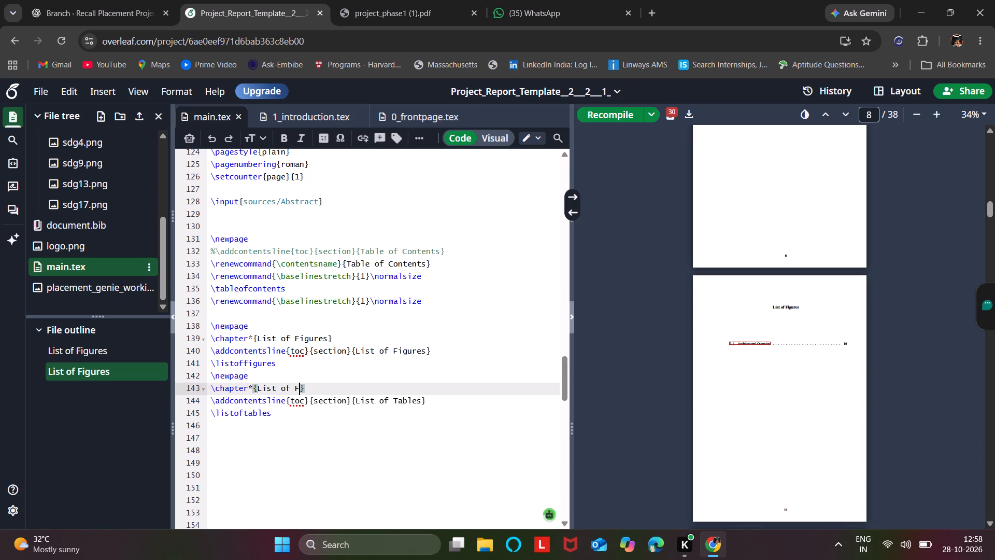
key(BackSpace)
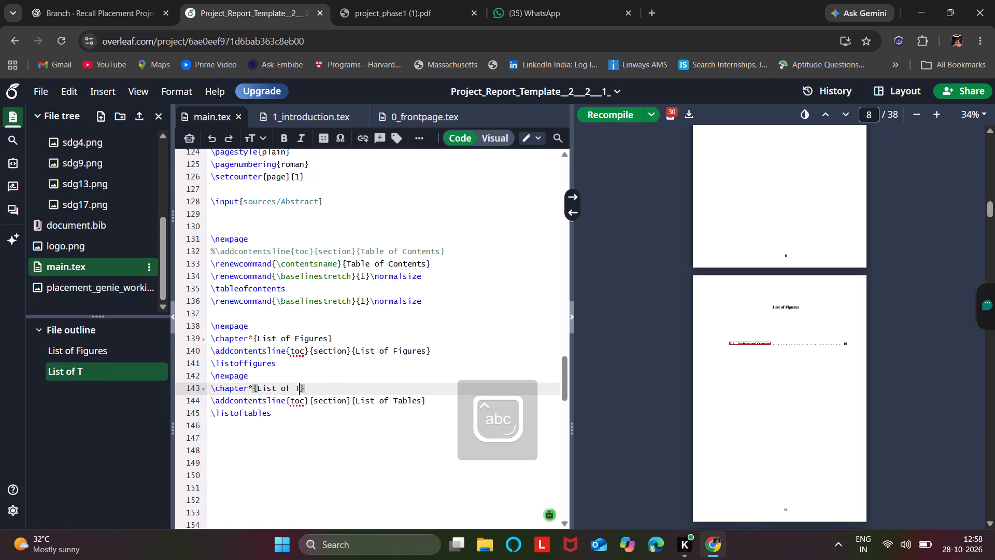
text(ables)
key(ctrl+s)
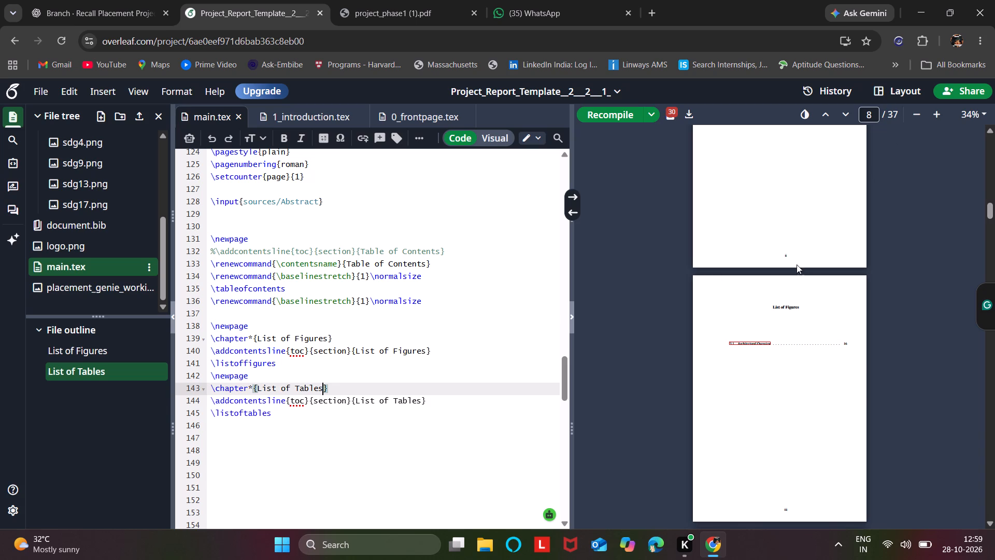
Look through the compiled report from the List of Figures to the Literature Review, and follow the section 2.3 citation to the Bibliography.
scroll(770, 283, down, 3)
scroll(770, 283, up, 1)
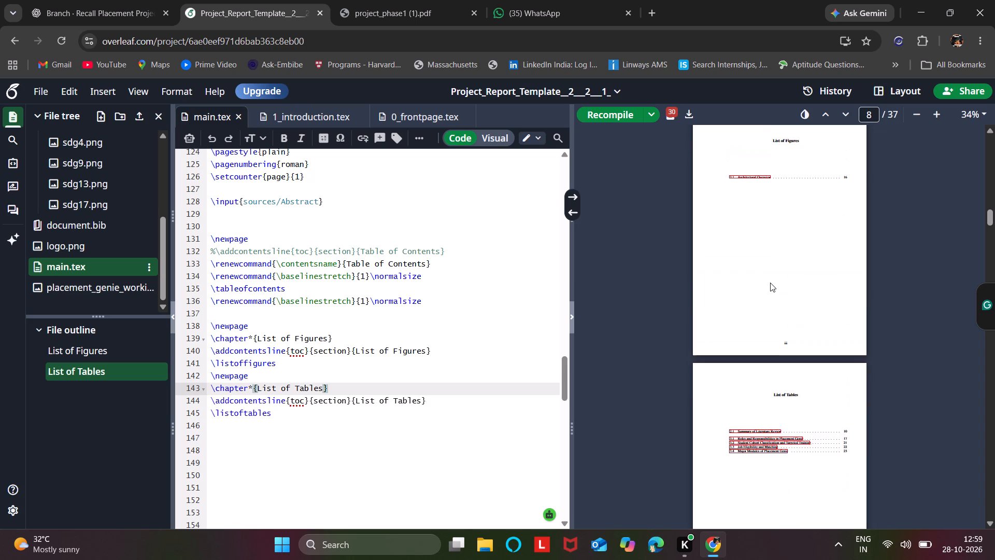
scroll(770, 283, down, 8)
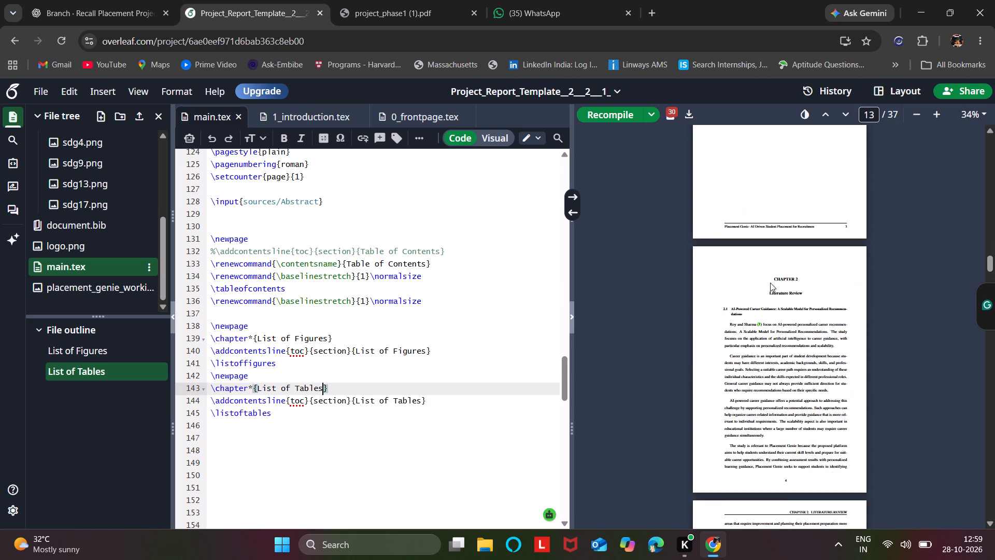
scroll(770, 283, down, 2)
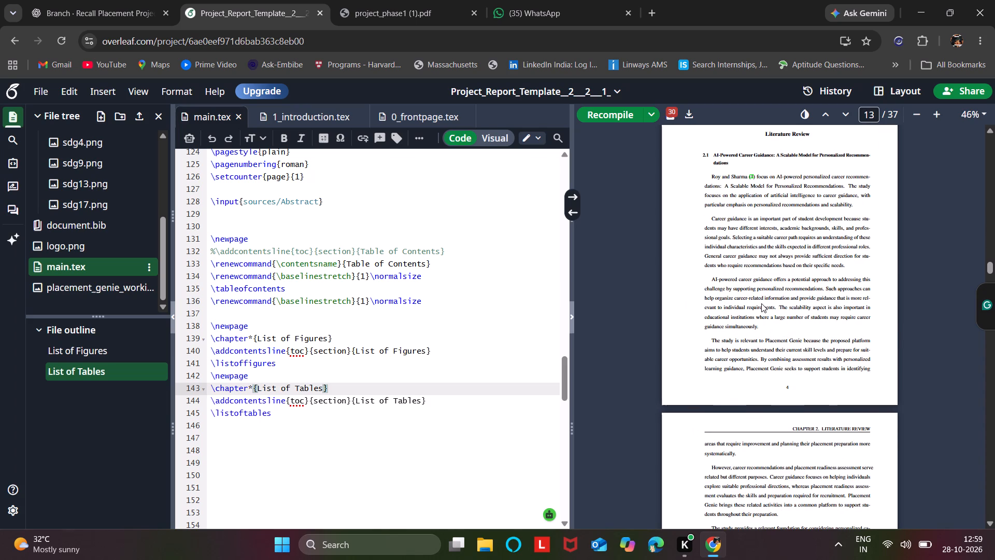
scroll(761, 303, down, 6)
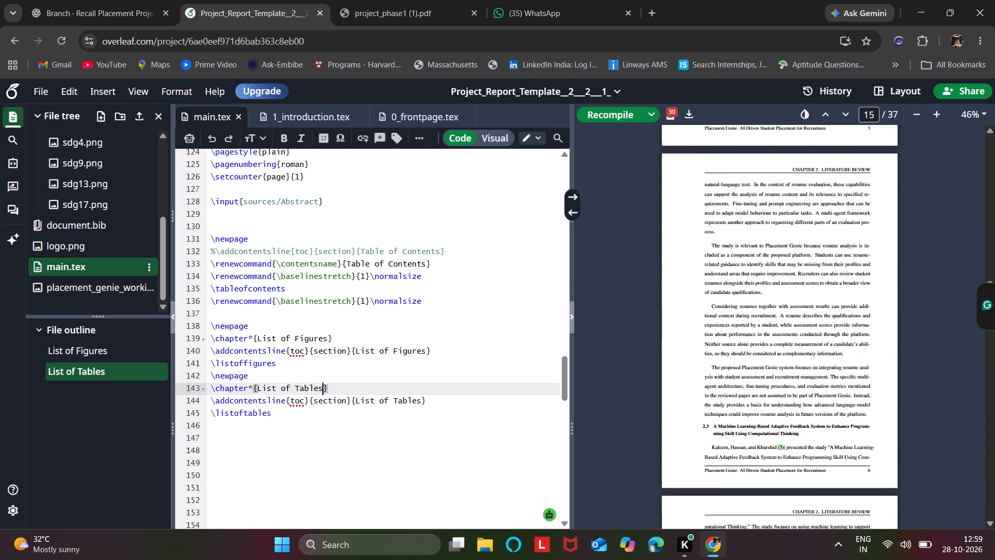
scroll(761, 303, down, 3)
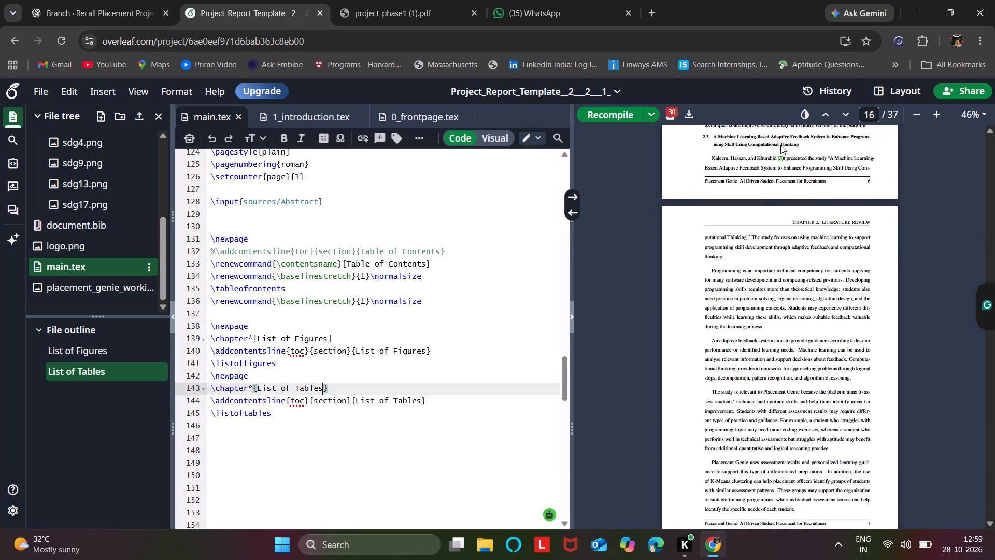
click(779, 155)
click(779, 159)
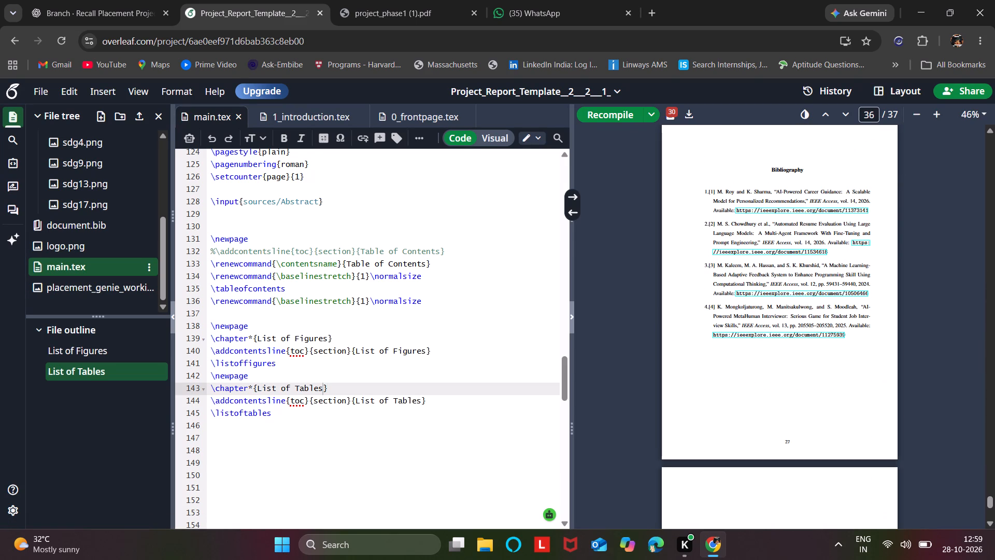
Return from the Bibliography to the Table of Contents and examine its chapter entries up close.
scroll(762, 282, down, 9)
scroll(762, 282, up, 14)
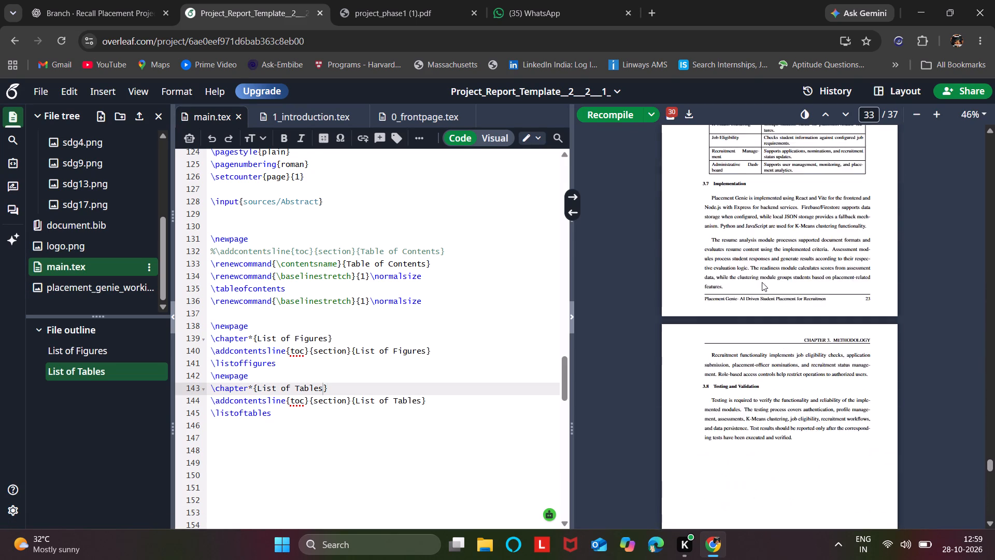
scroll(762, 282, up, 20)
scroll(762, 282, up, 9)
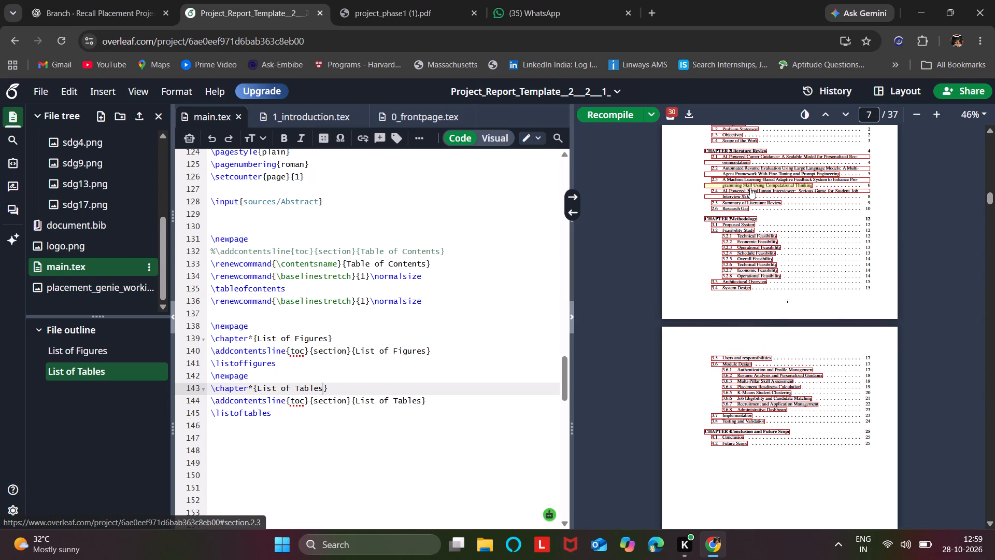
scroll(756, 250, up, 1)
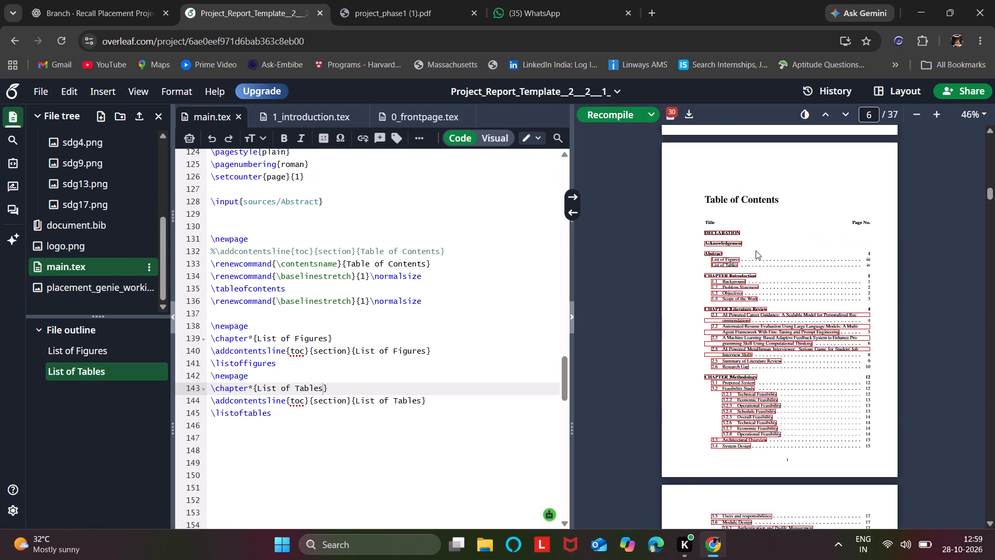
scroll(756, 250, up, 2)
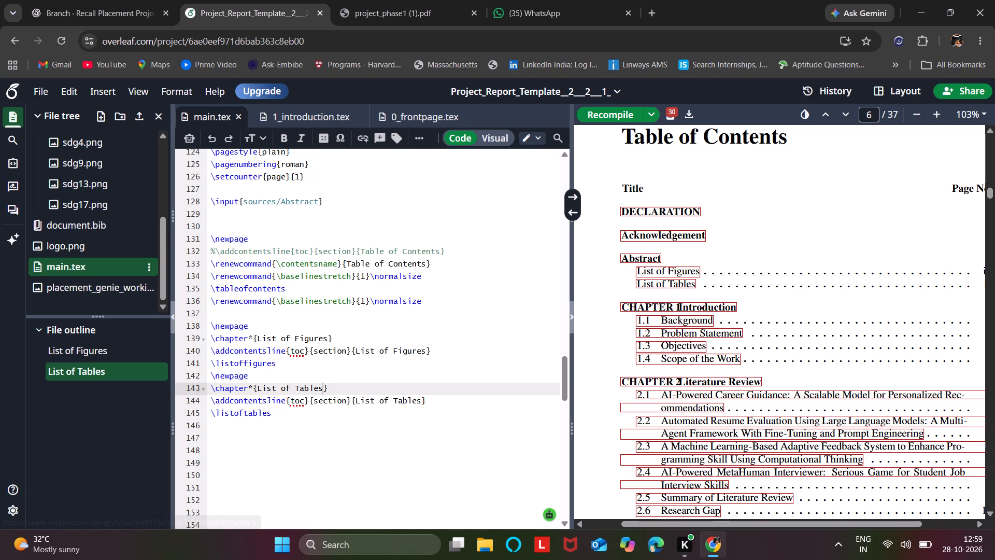
Recompile the report and download it as a PDF.
key(ctrl+s)
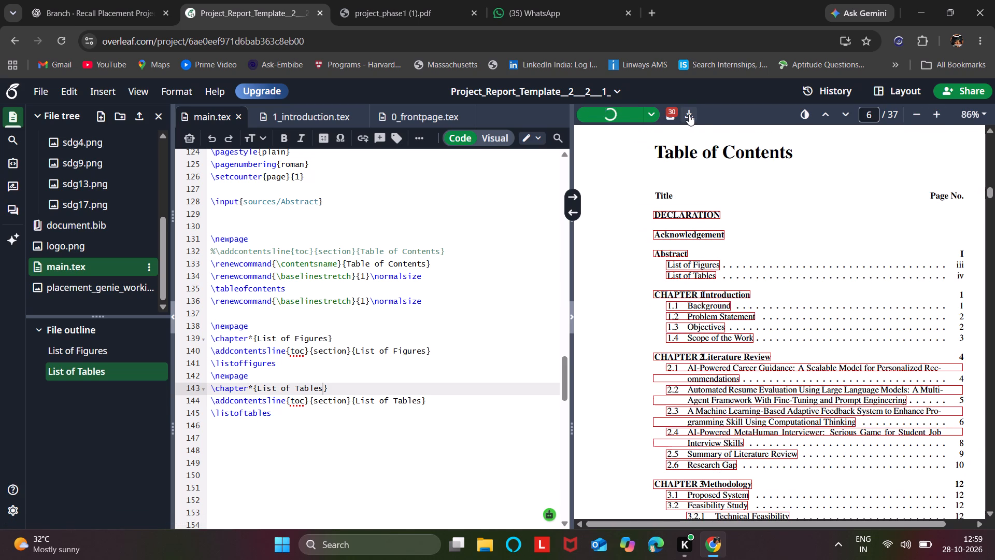
click(689, 114)
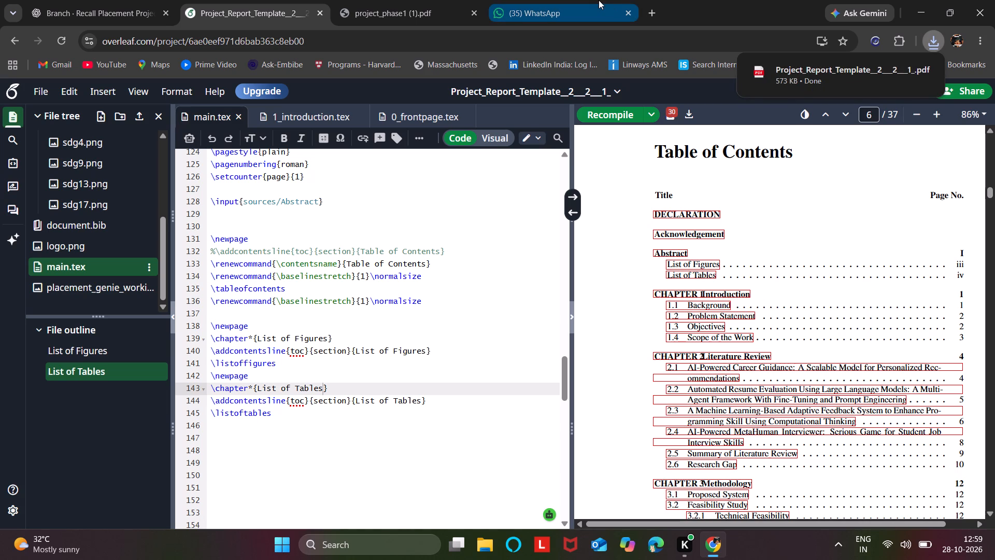
Open the Overleaf project list in a new browser tab and open the project Project_main (1).
click(648, 3)
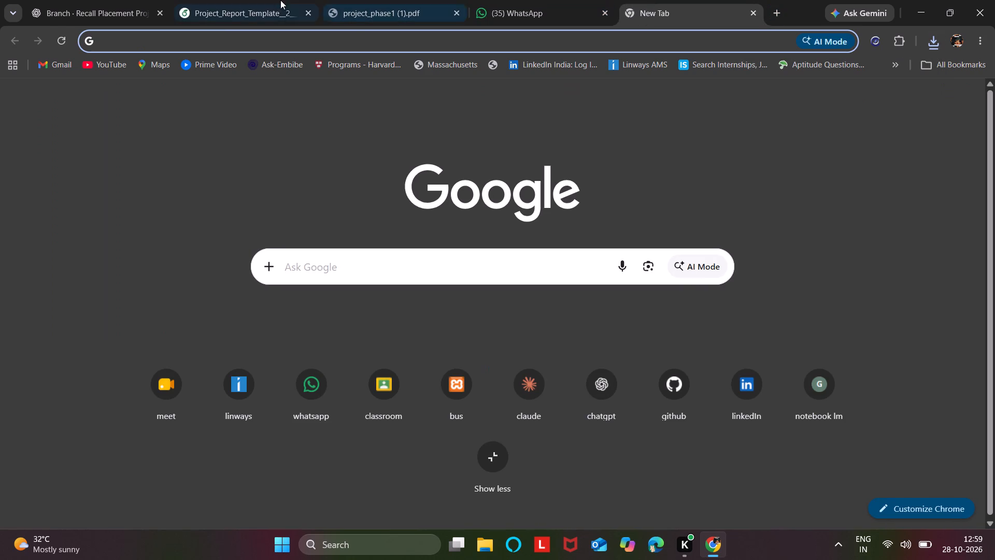
click(410, 0)
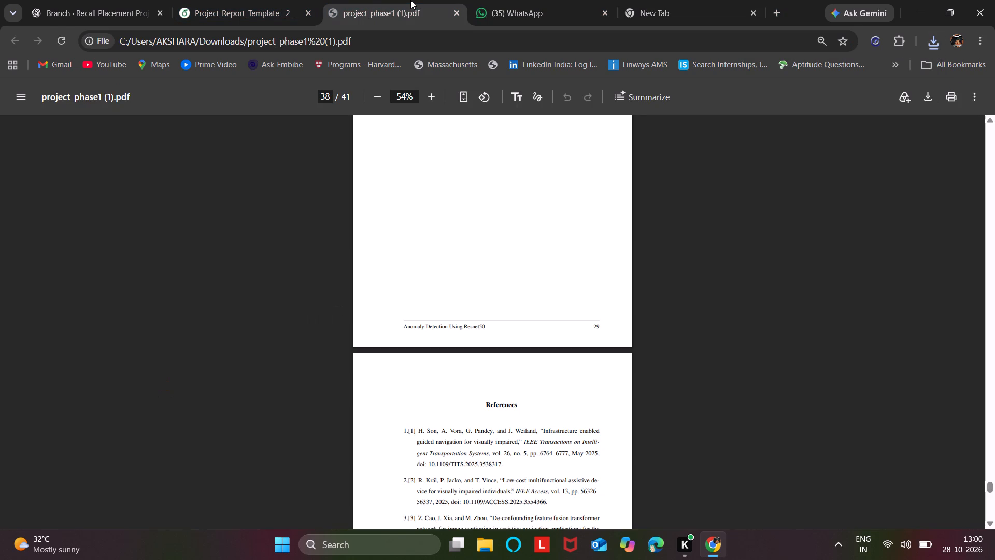
click(220, 0)
click(365, 0)
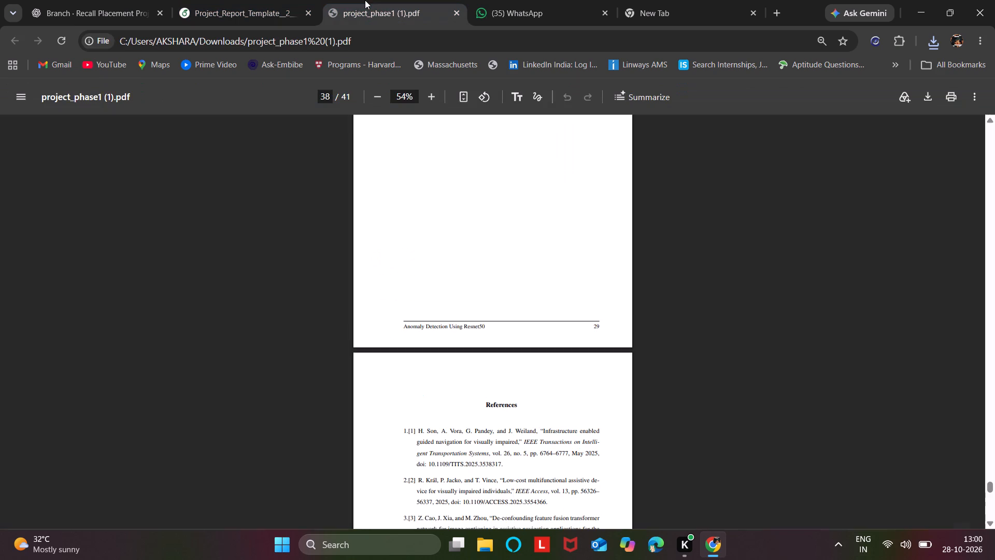
click(69, 0)
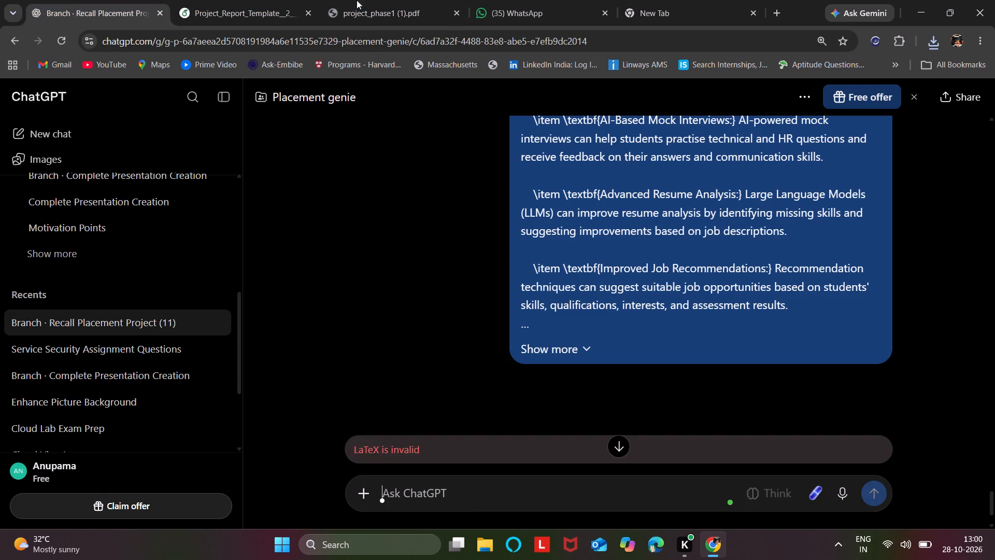
click(651, 0)
text(ov)
key(Return)
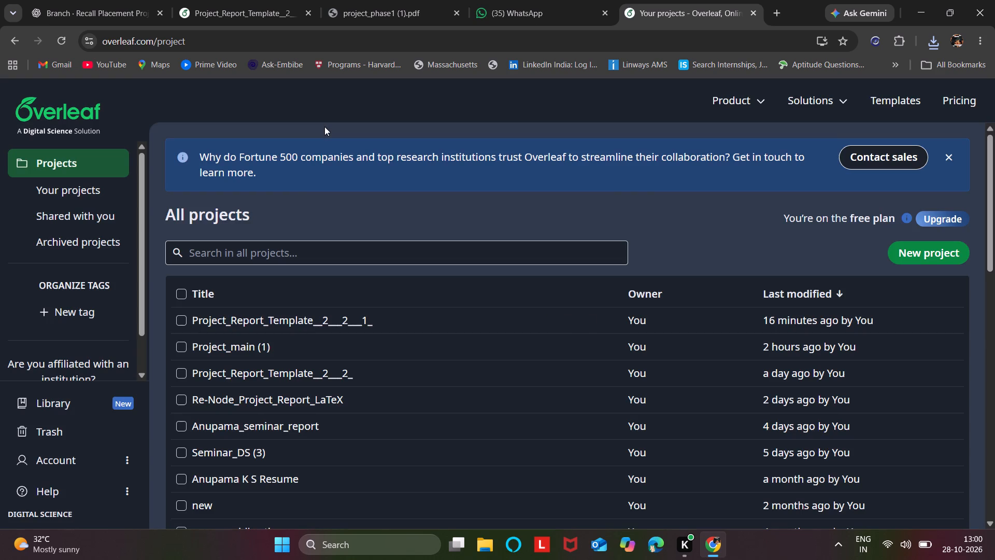
double_click(222, 343)
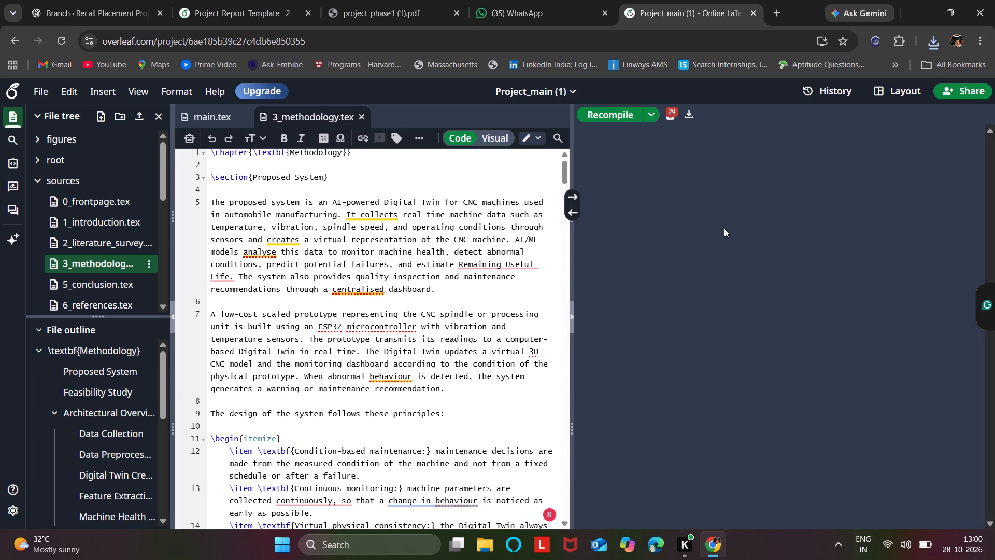
Look through the compiled pages of Project_main (1) from the cover page to the Table of Contents.
scroll(724, 228, up, 18)
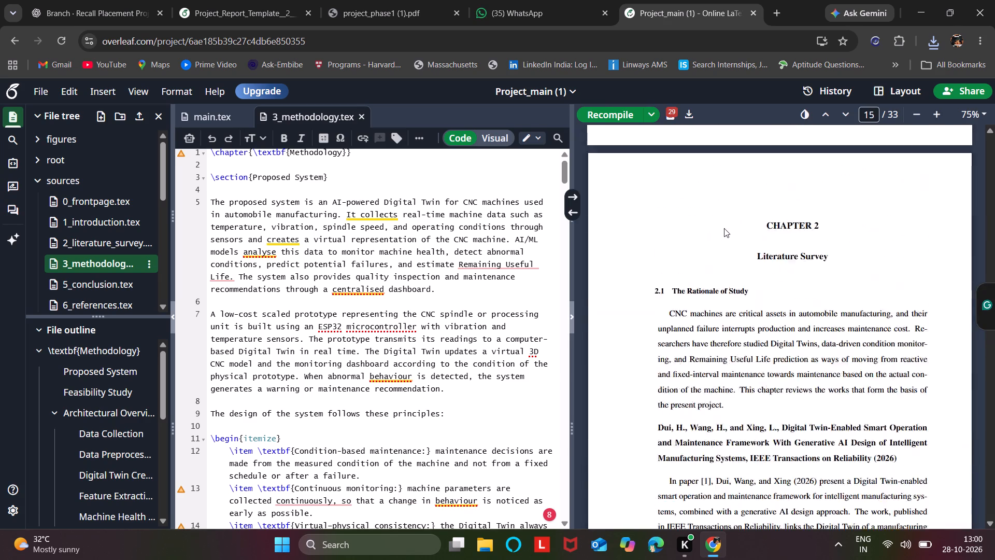
scroll(724, 228, up, 20)
scroll(724, 228, up, 15)
scroll(732, 309, down, 1)
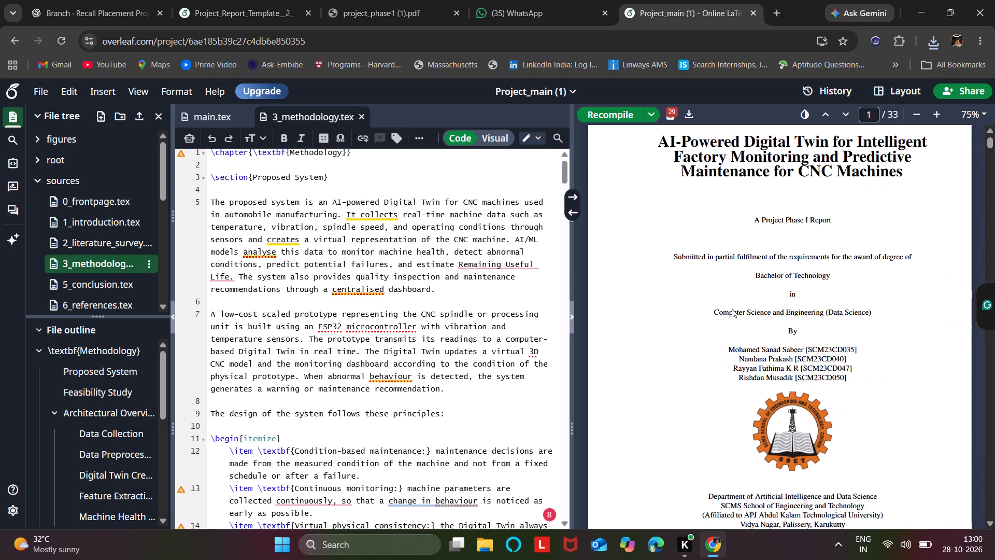
scroll(732, 309, down, 9)
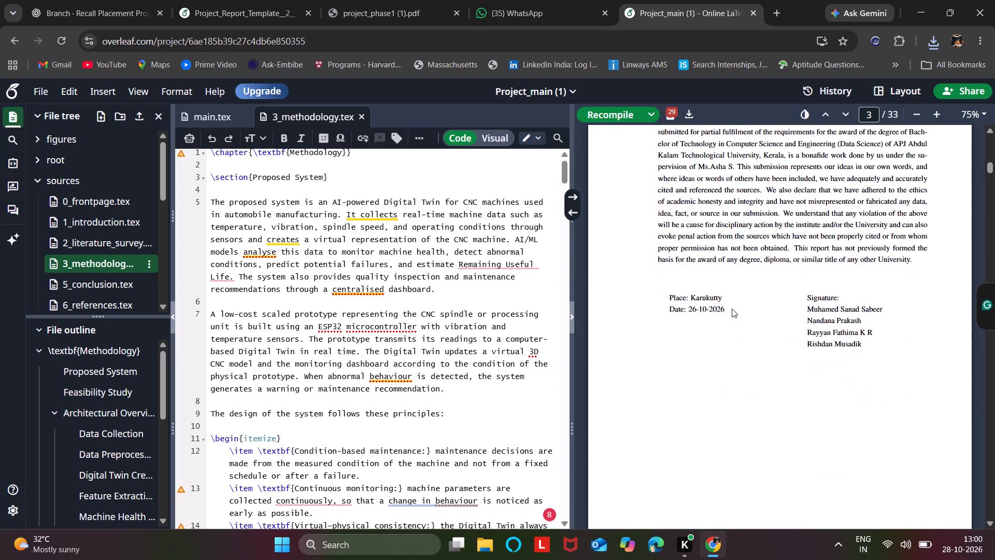
scroll(732, 309, down, 7)
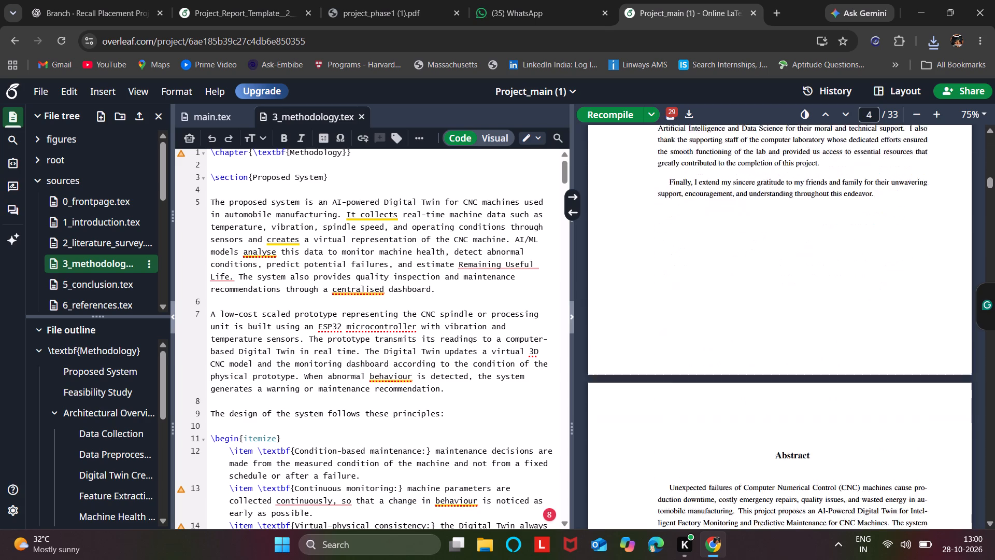
scroll(732, 309, down, 2)
scroll(784, 273, up, 10)
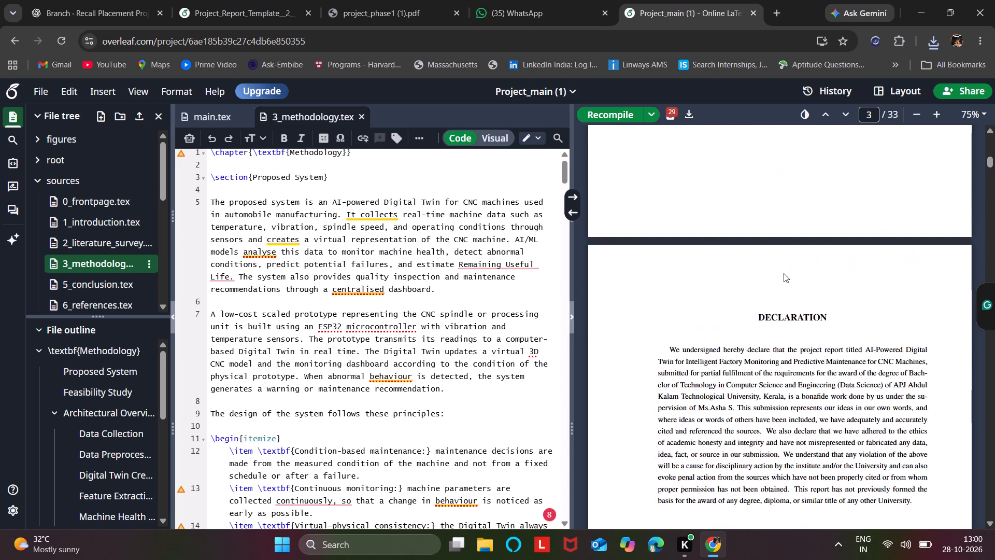
scroll(784, 273, down, 14)
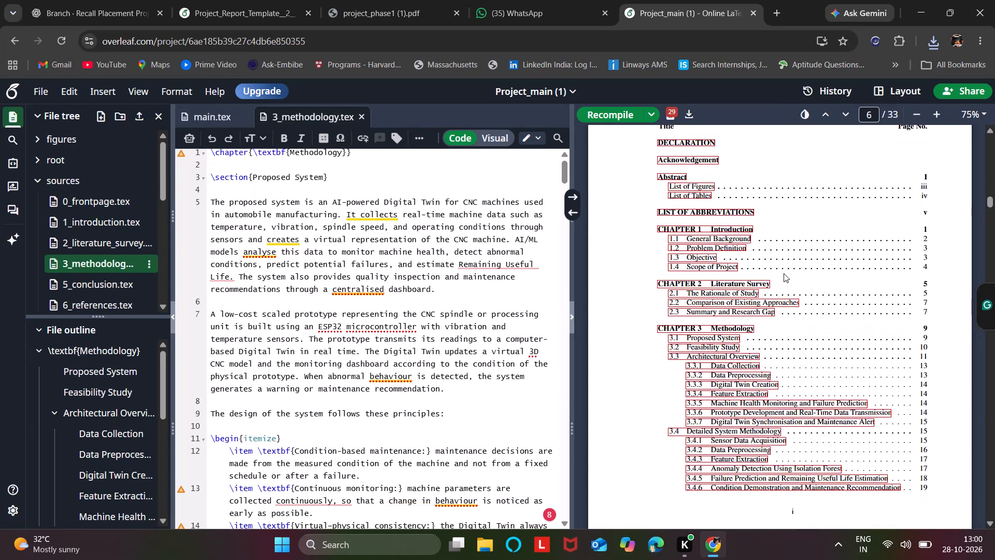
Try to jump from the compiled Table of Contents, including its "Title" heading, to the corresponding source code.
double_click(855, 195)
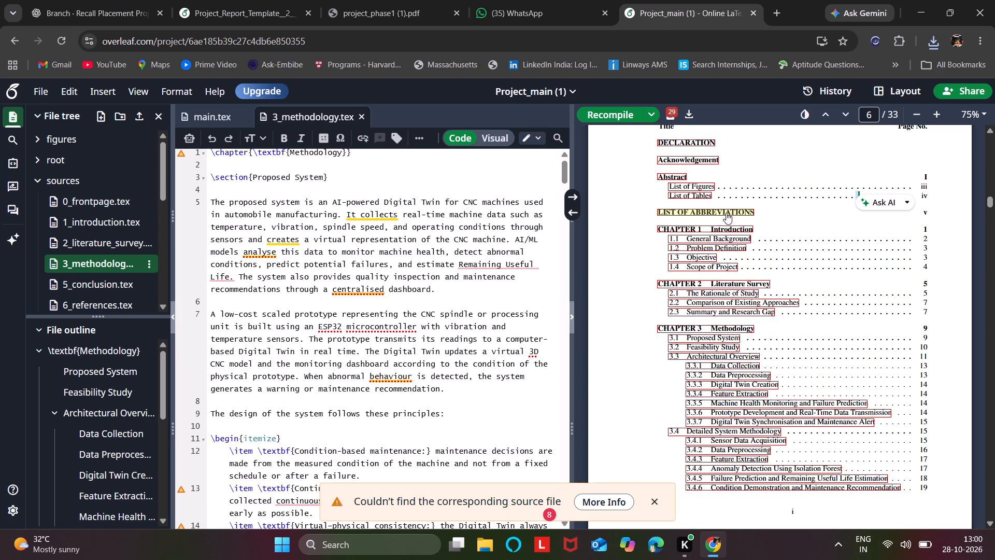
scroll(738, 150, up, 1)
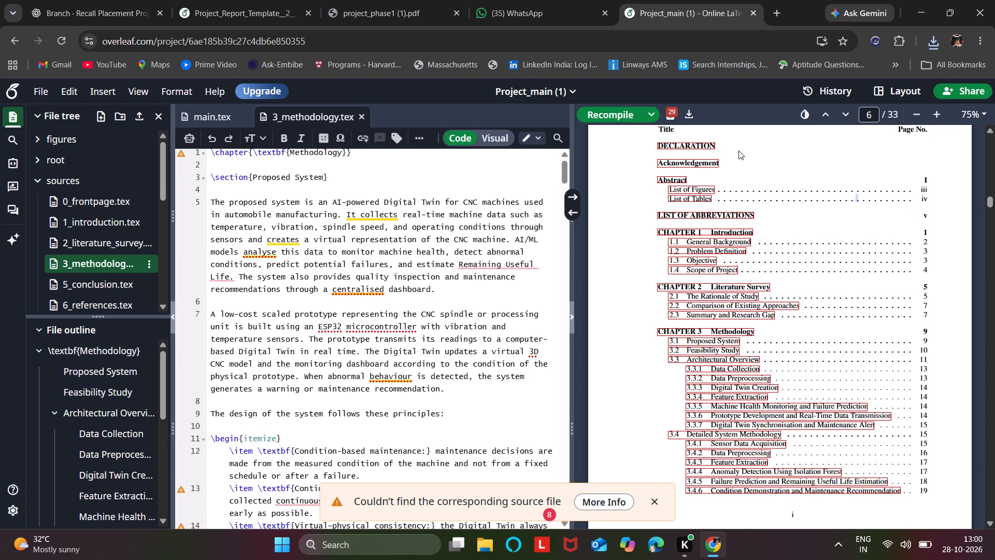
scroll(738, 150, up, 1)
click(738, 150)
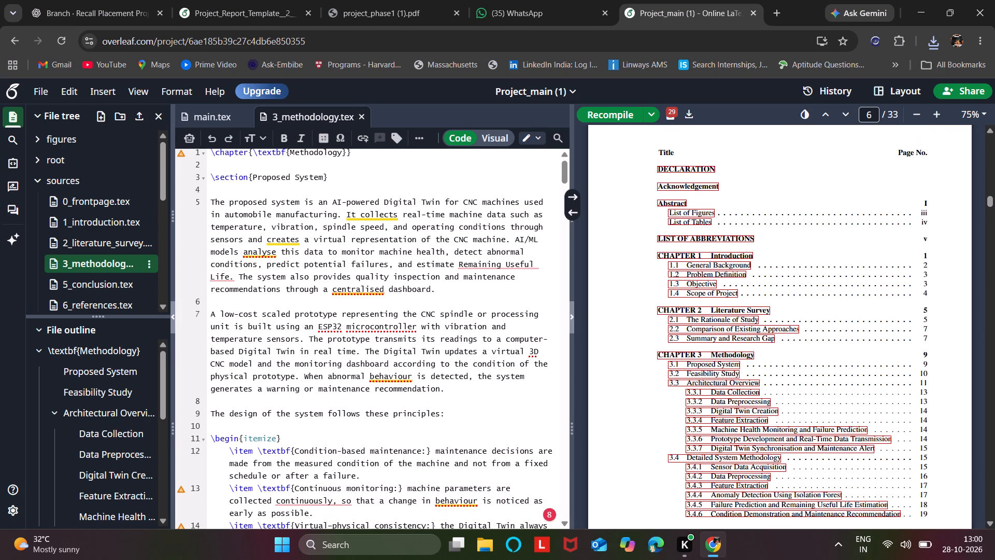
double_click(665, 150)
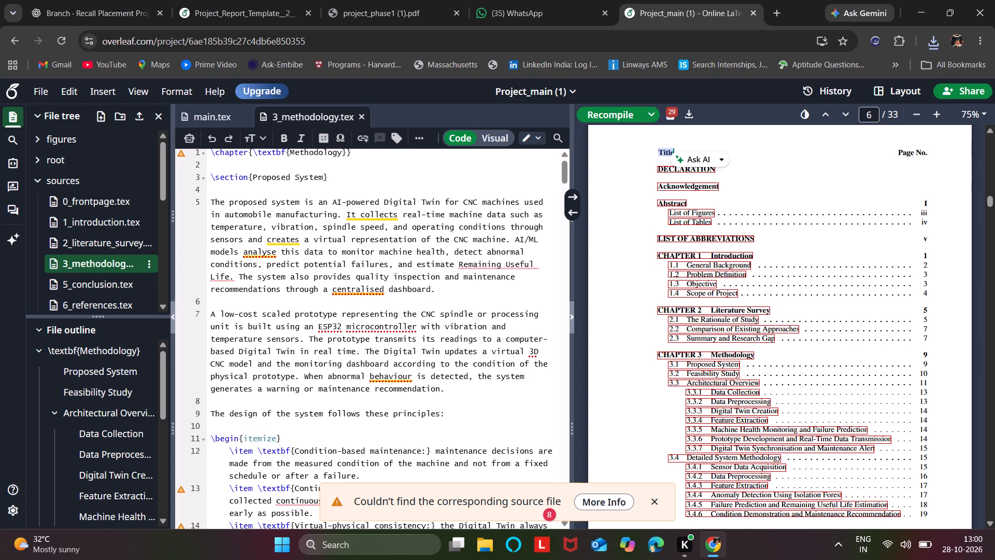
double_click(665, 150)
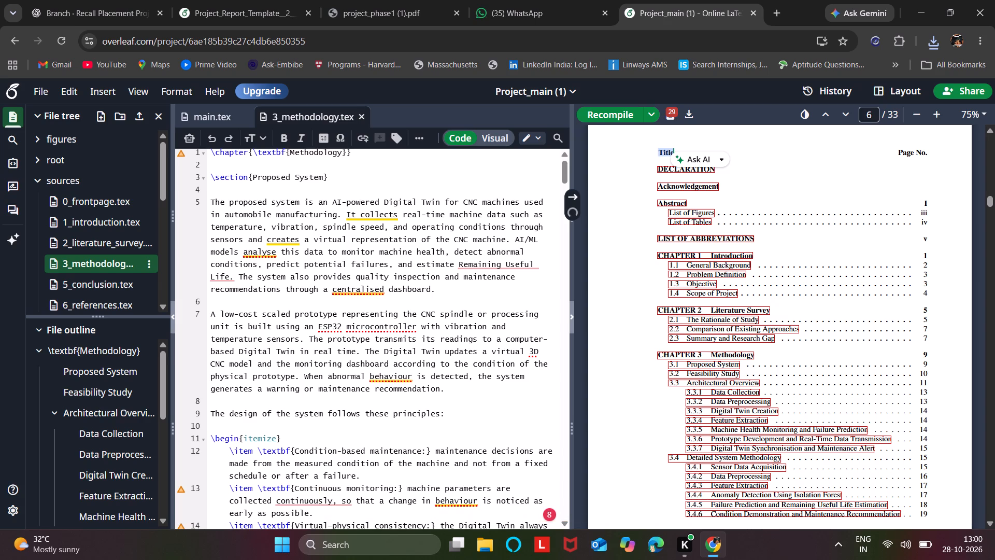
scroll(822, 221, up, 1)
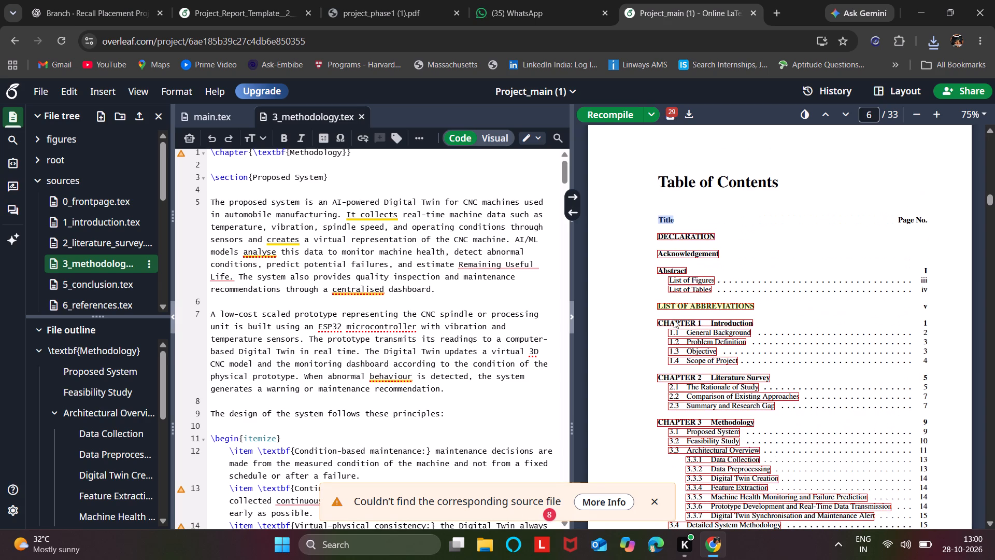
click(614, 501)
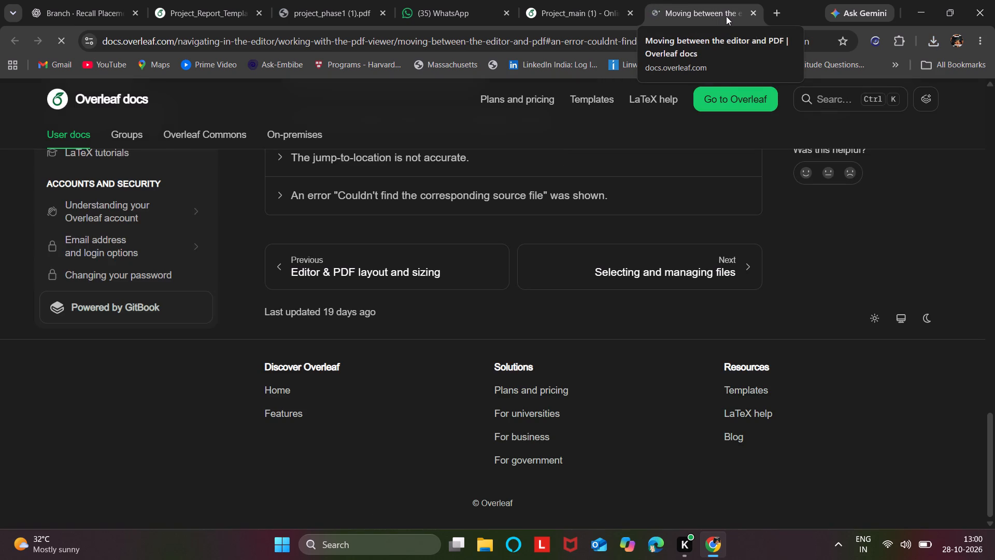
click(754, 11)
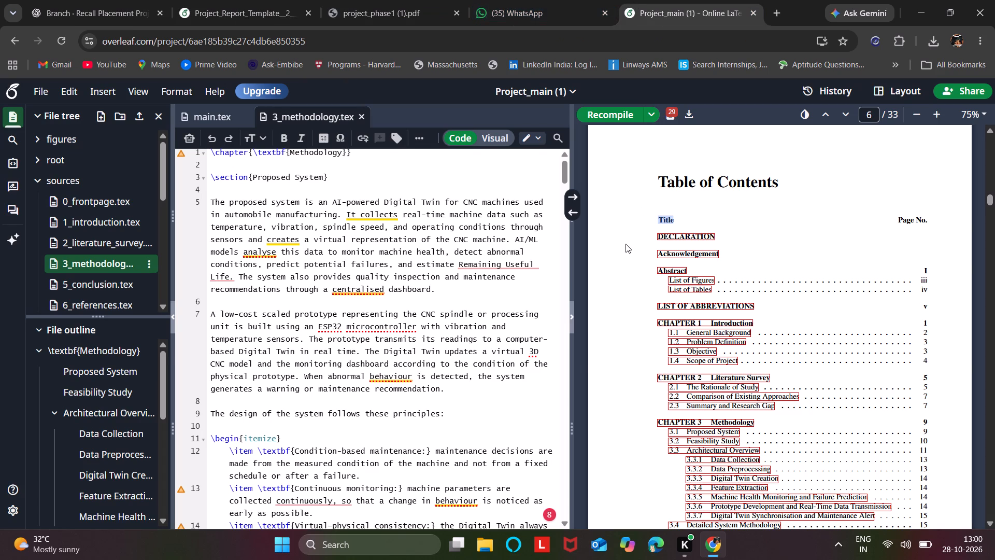
Check the Abstract and Table of Contents pages of Project_main (1) again.
scroll(626, 244, down, 5)
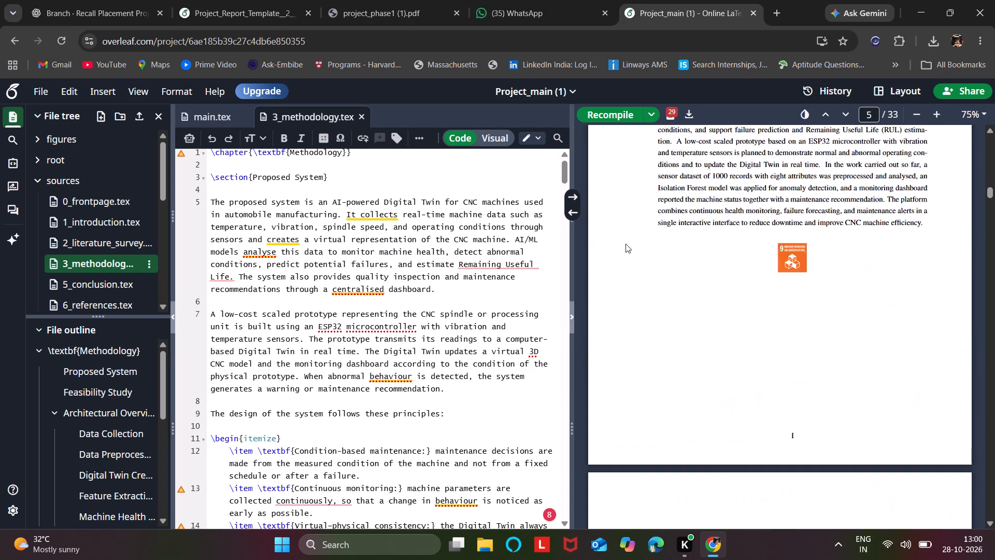
scroll(626, 244, down, 3)
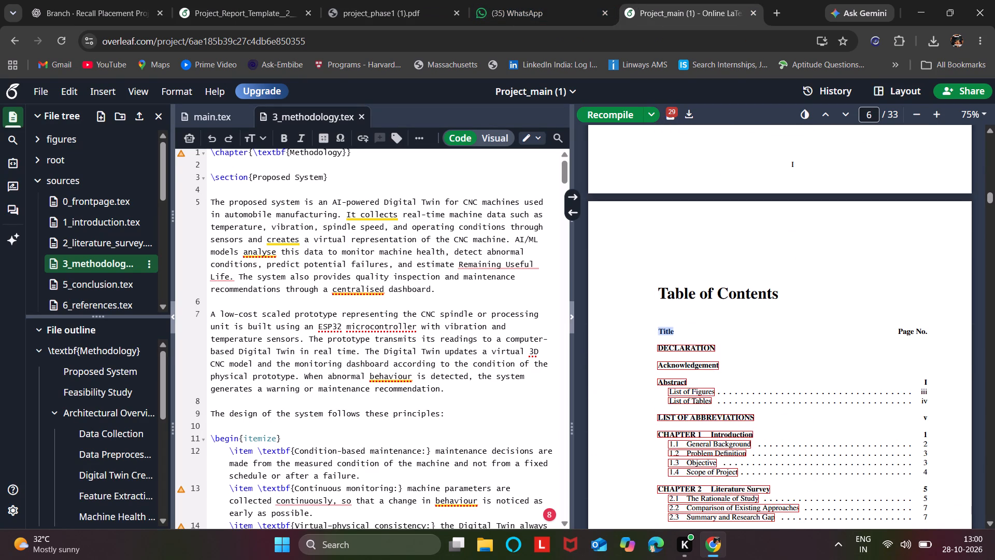
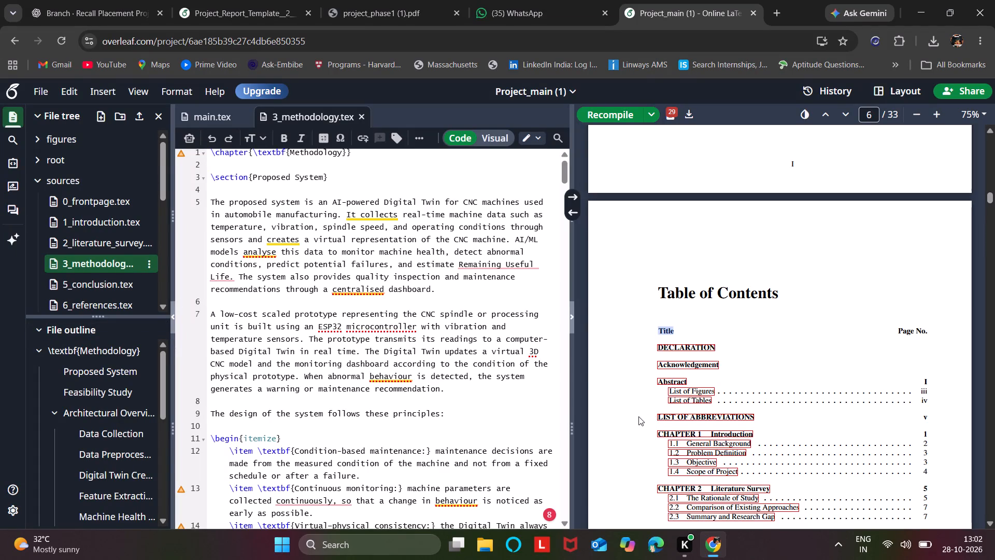
Follow the DECLARATION and CHAPTER 1 Table of Contents entries in Project_main (1), and examine the Declaration and Acknowledgement source in 0_frontpage.tex.
double_click(703, 347)
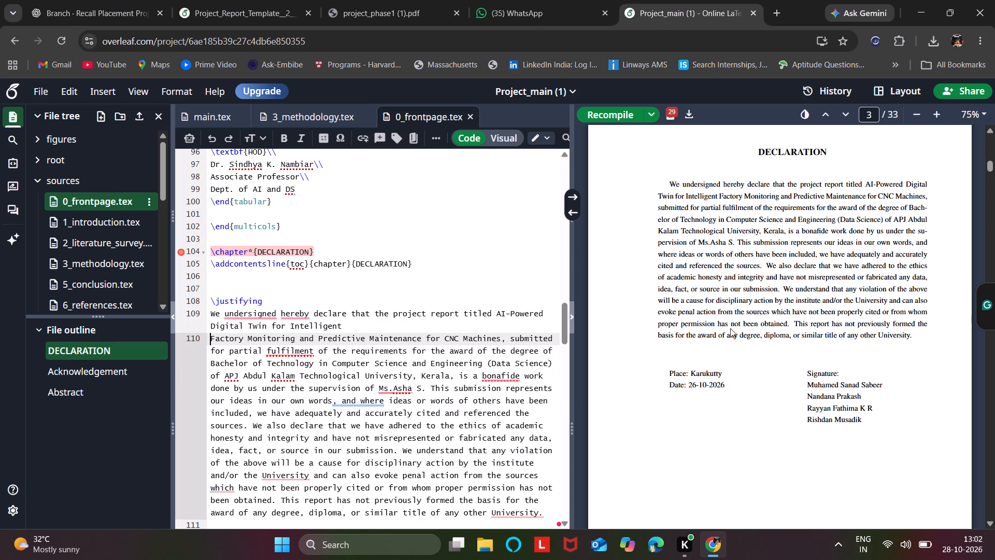
scroll(730, 328, down, 9)
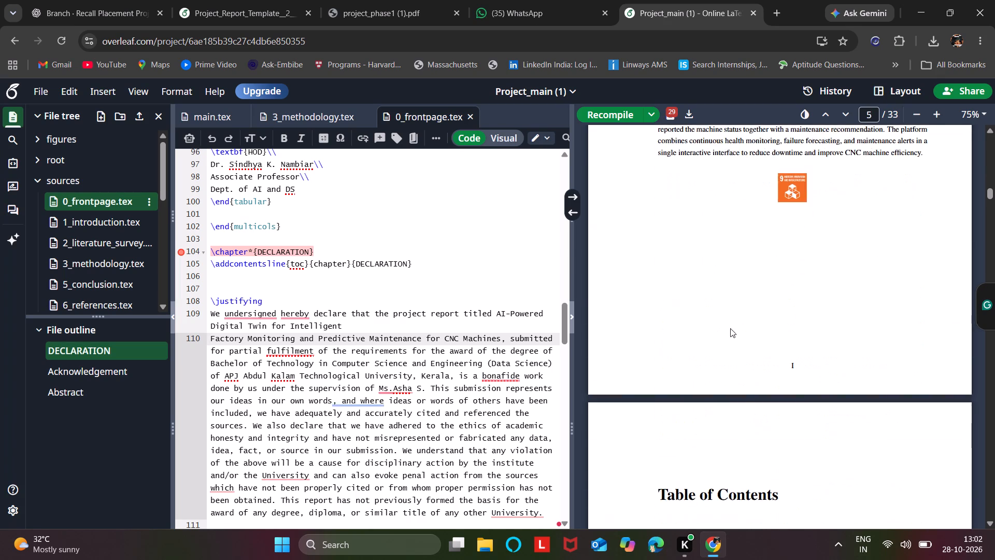
scroll(730, 328, down, 5)
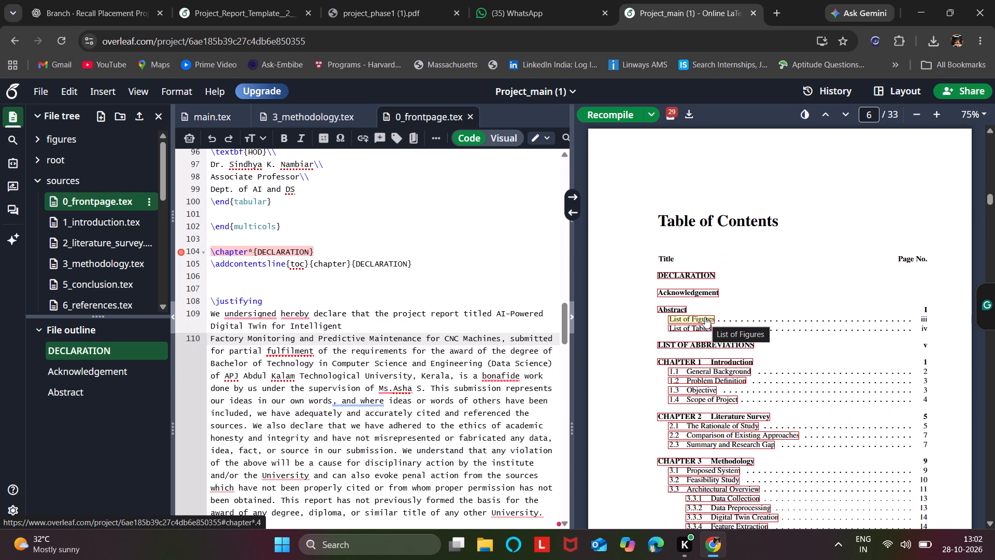
click(686, 361)
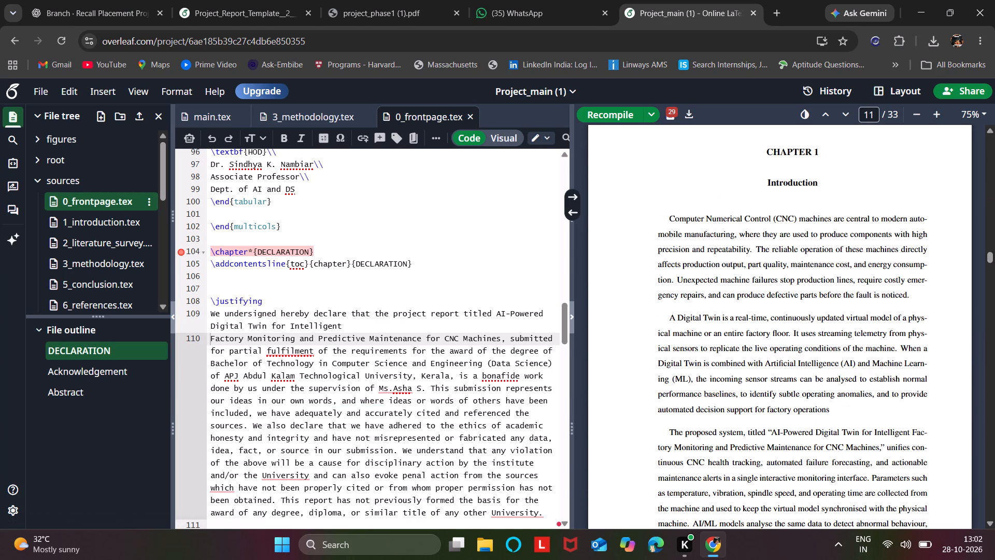
scroll(349, 337, down, 1)
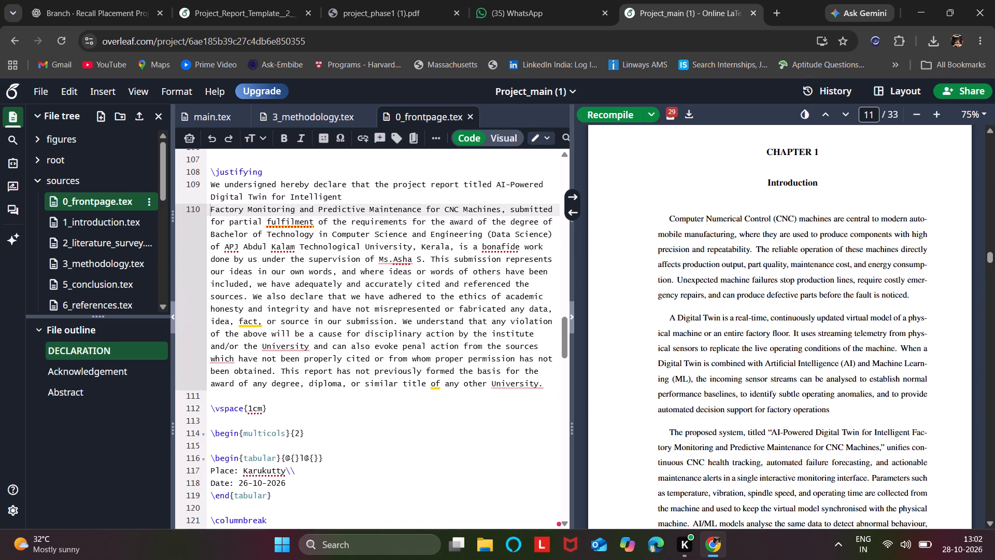
scroll(349, 337, down, 4)
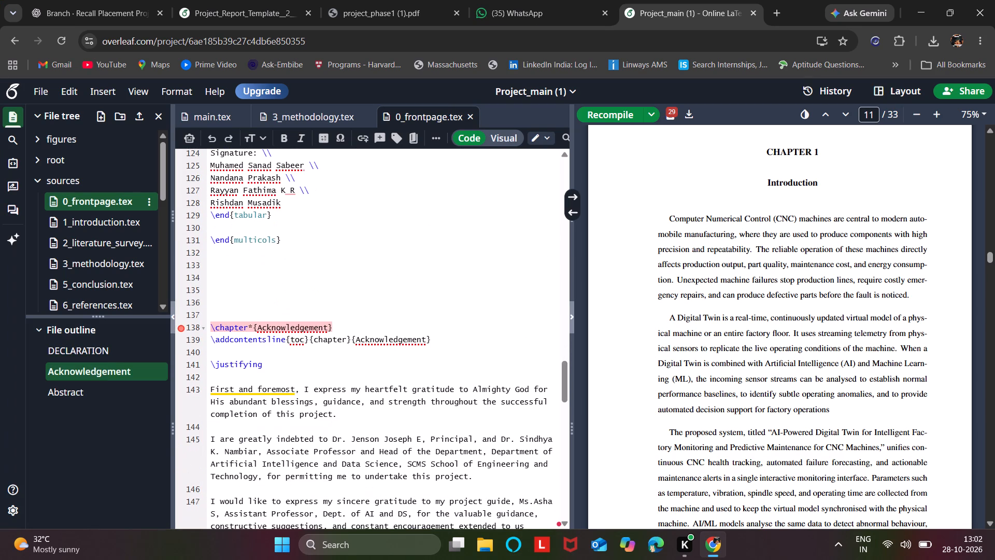
Open Sejda's online PDF editor in a new browser tab and upload today's Project_Report_Template PDF from Downloads.
click(772, 4)
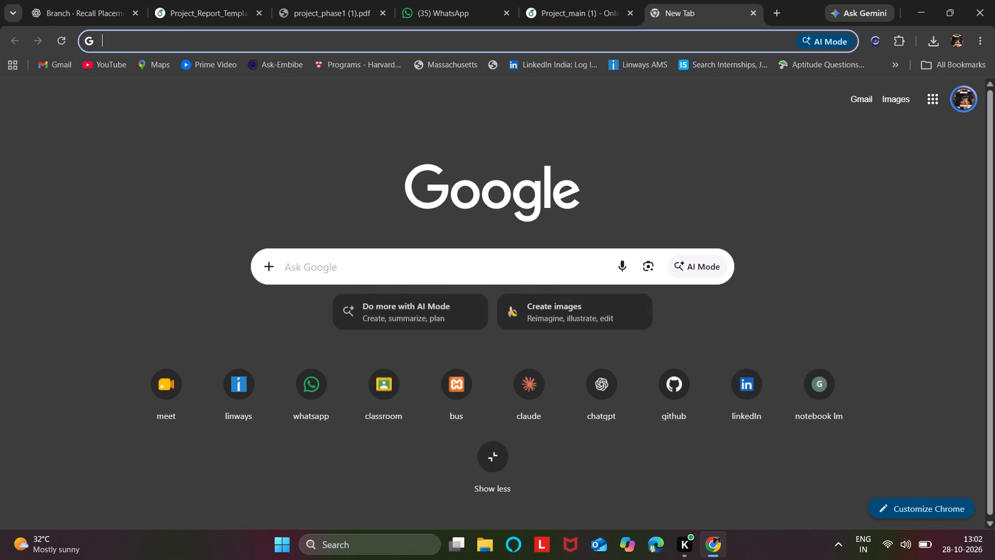
click(569, 44)
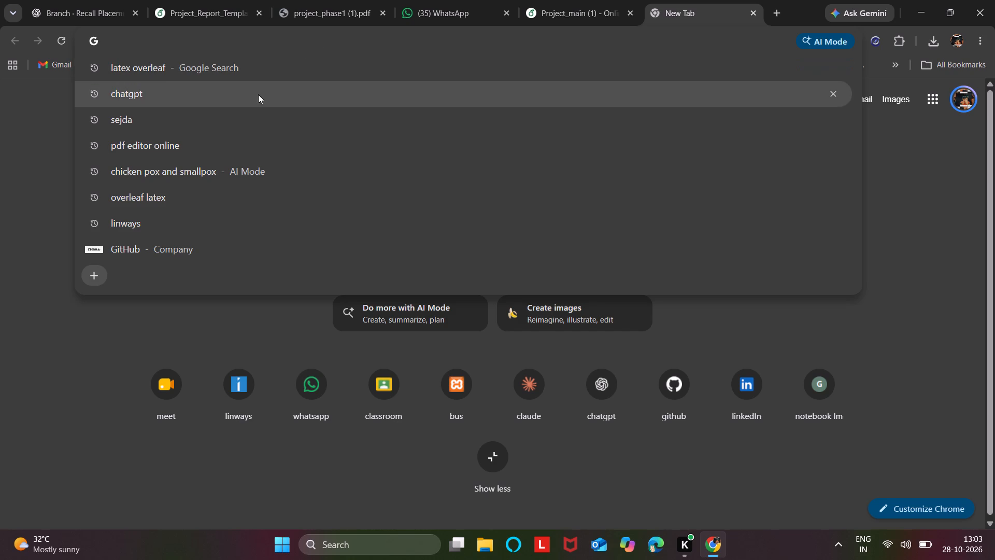
click(253, 114)
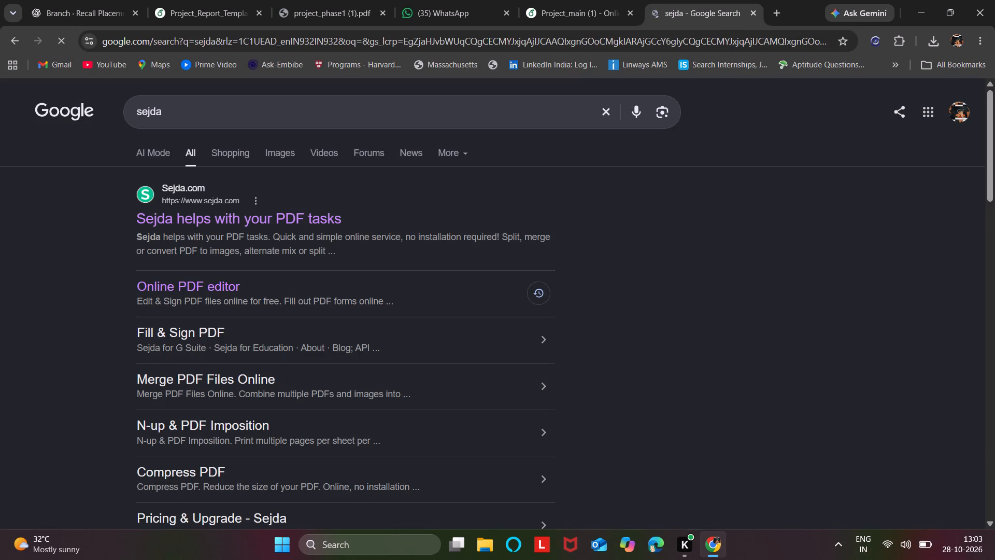
click(213, 219)
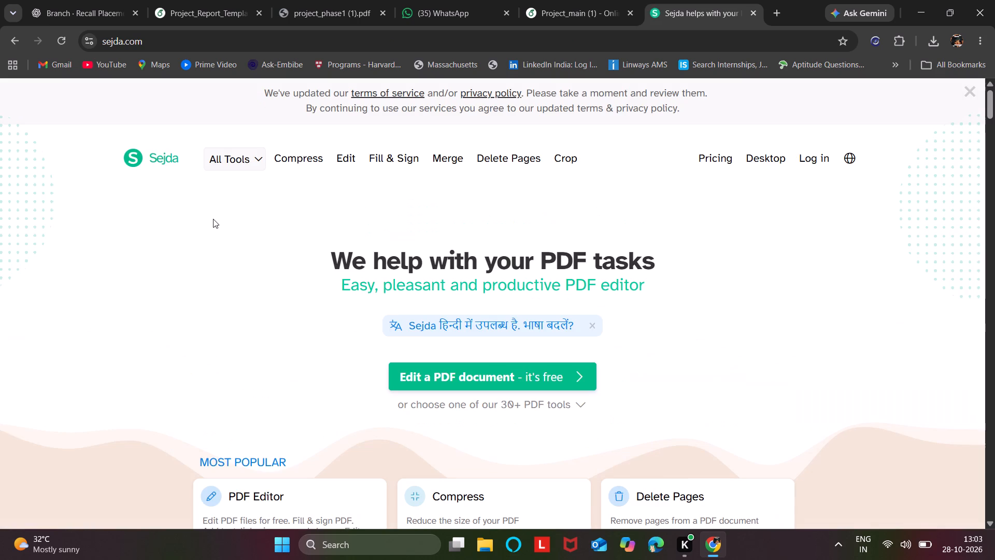
click(431, 373)
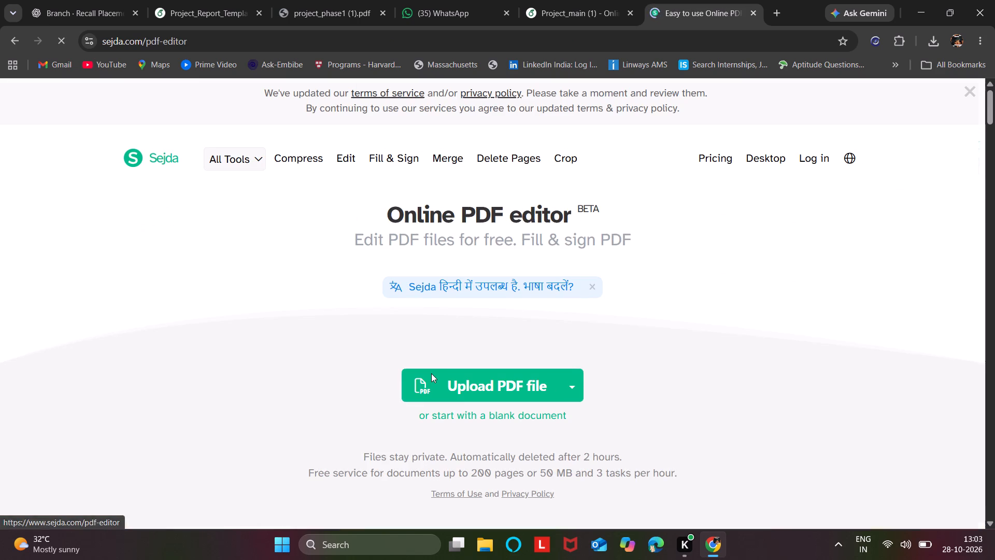
click(498, 385)
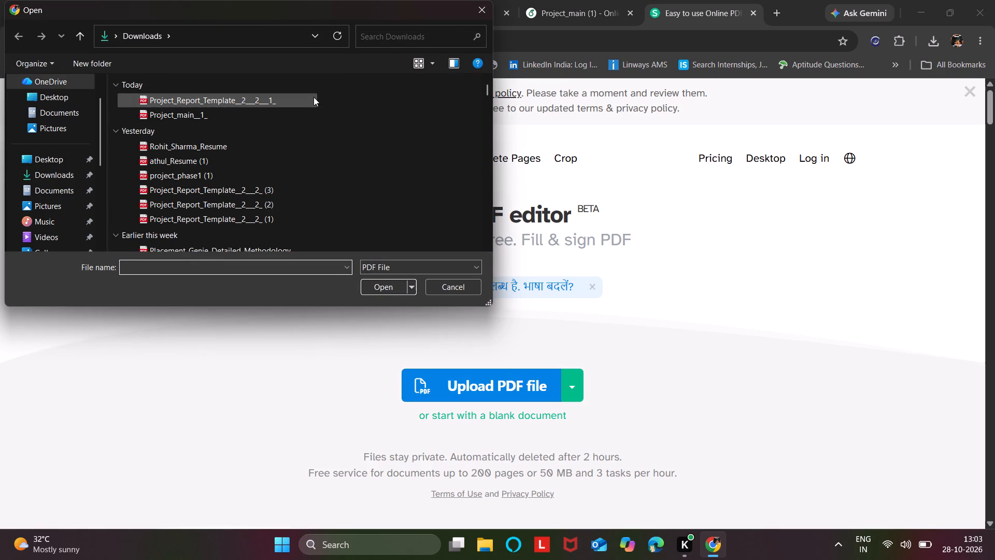
double_click(257, 94)
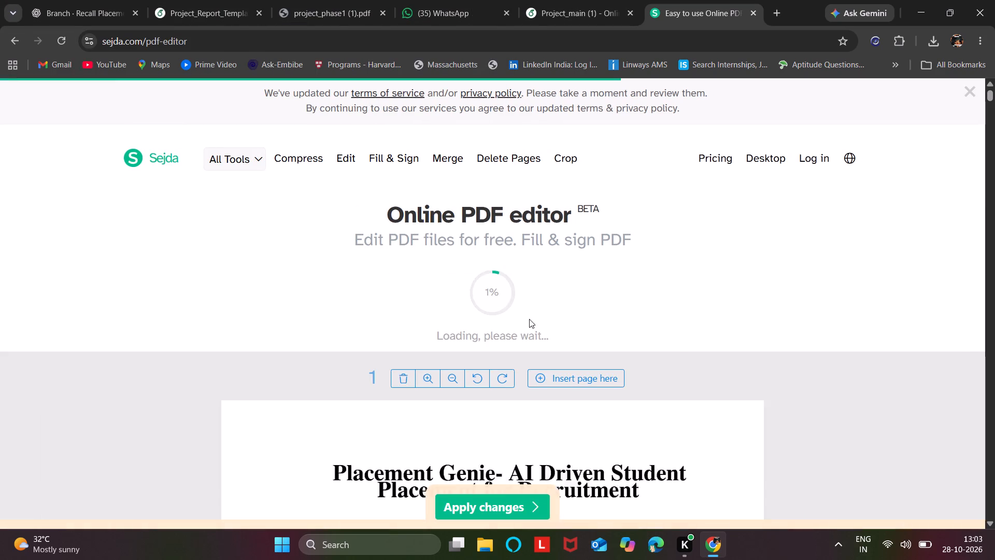
Insert a space between "CHAPTER 1" and "Introduction" in the PDF's Table of Contents.
scroll(434, 347, down, 6)
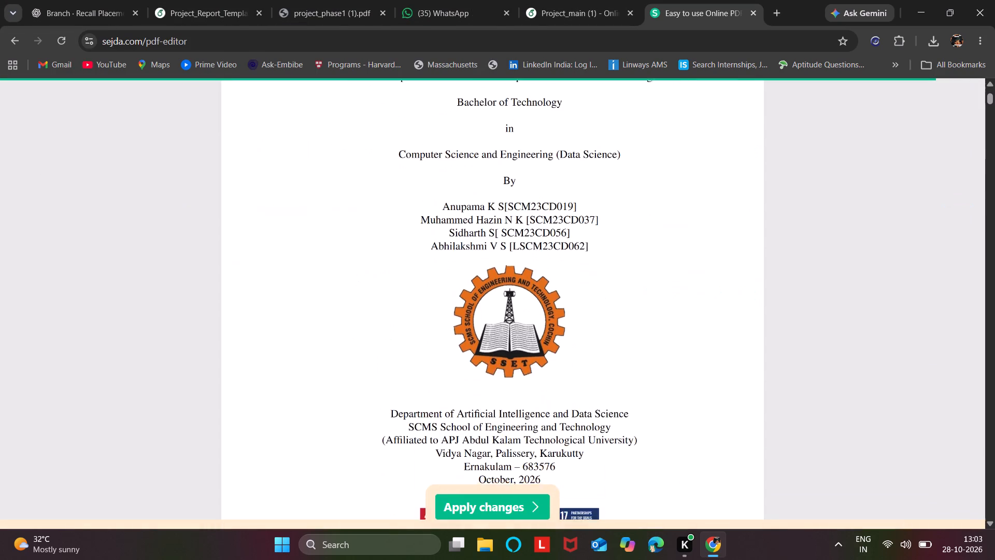
scroll(434, 347, down, 11)
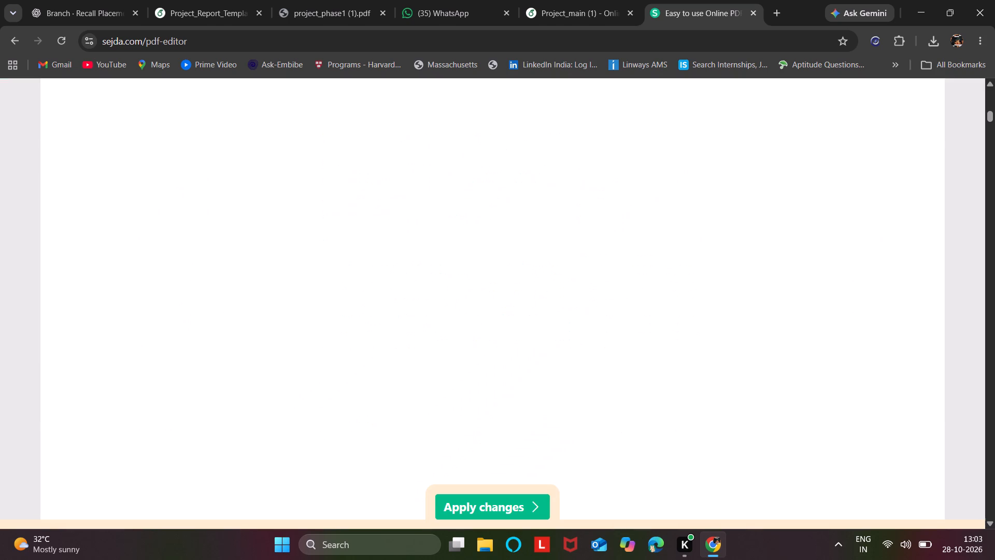
scroll(434, 347, up, 3)
scroll(434, 347, down, 7)
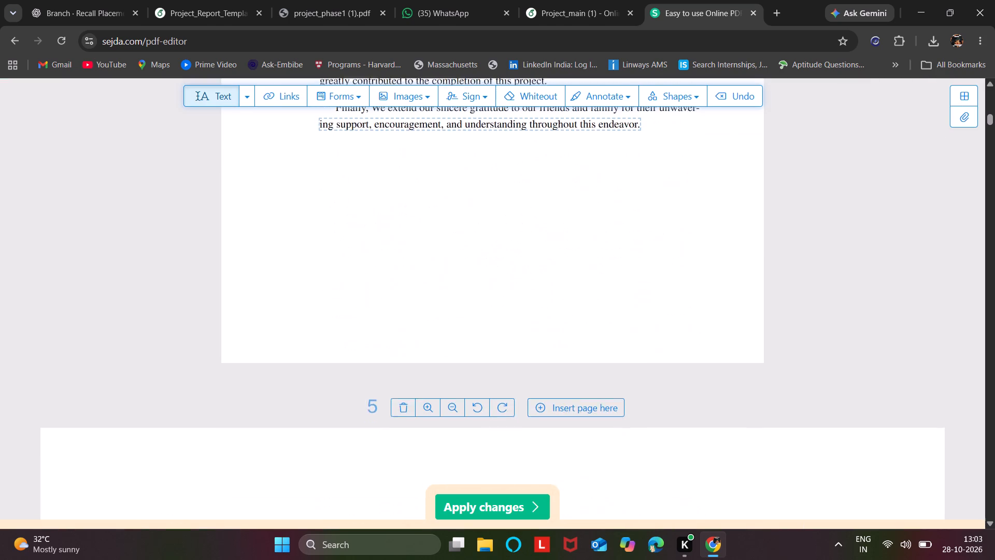
scroll(434, 347, down, 11)
scroll(434, 347, up, 1)
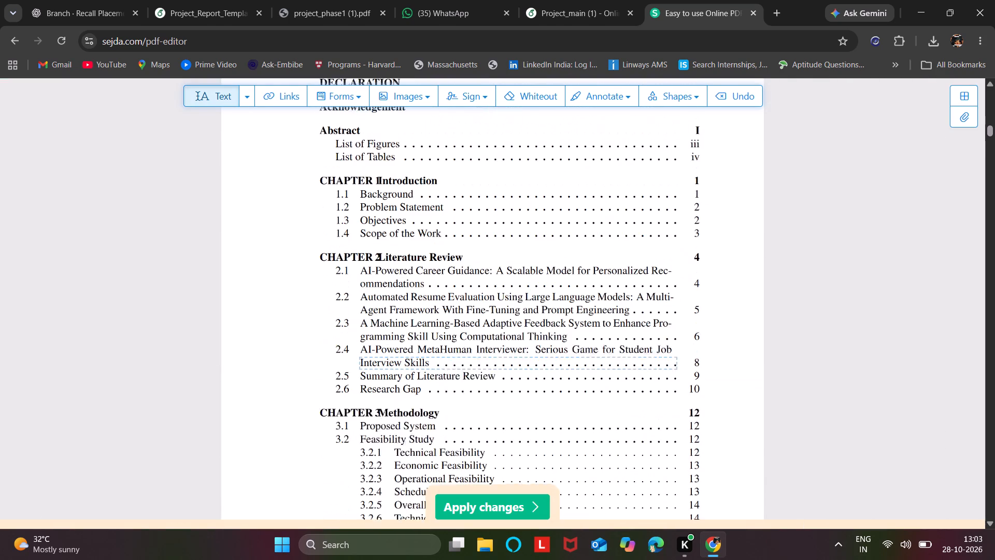
scroll(434, 347, up, 1)
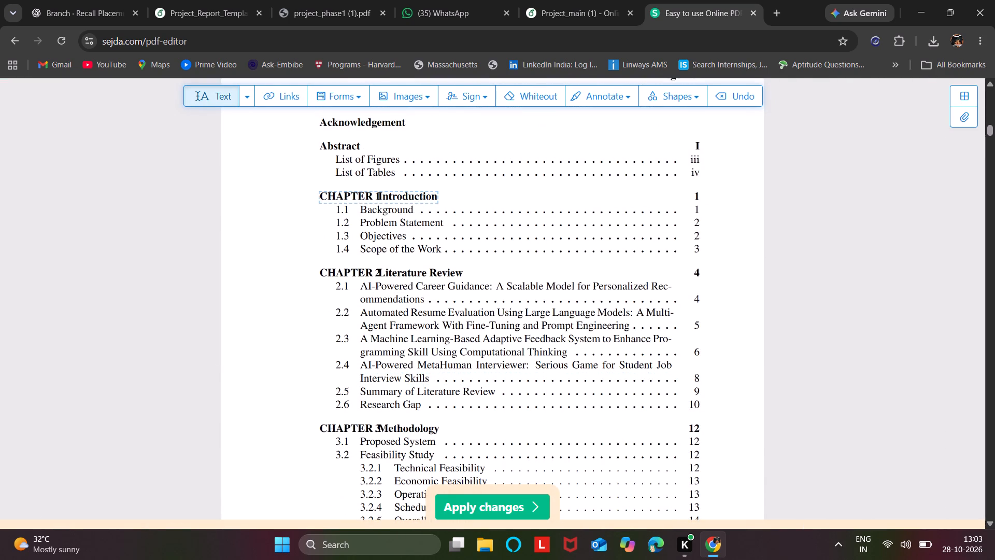
click(377, 199)
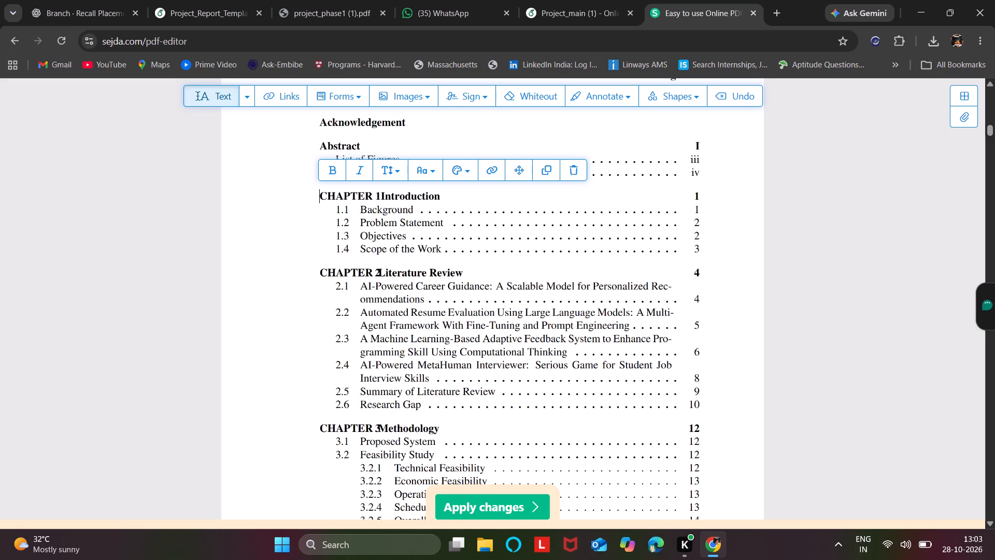
click(381, 195)
key(space)
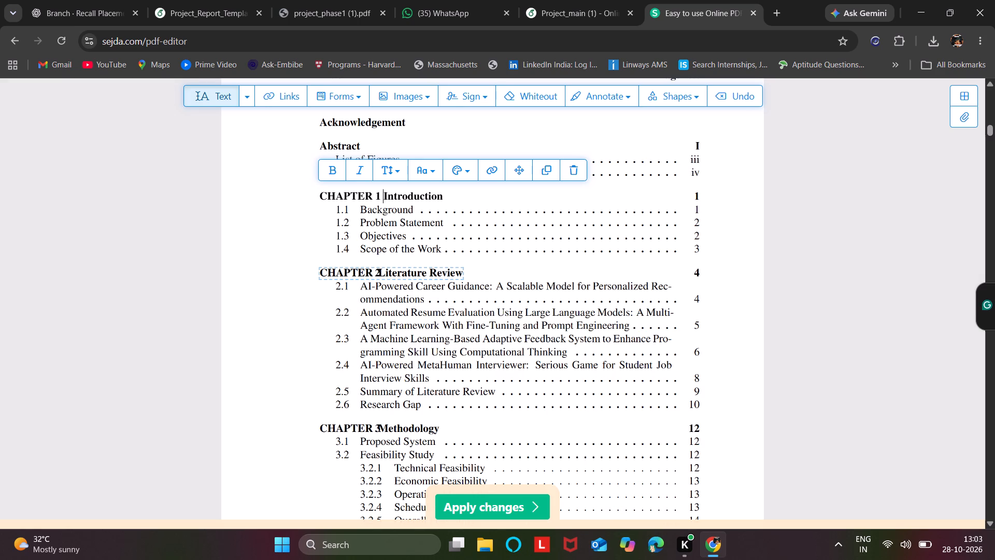
key(Down)
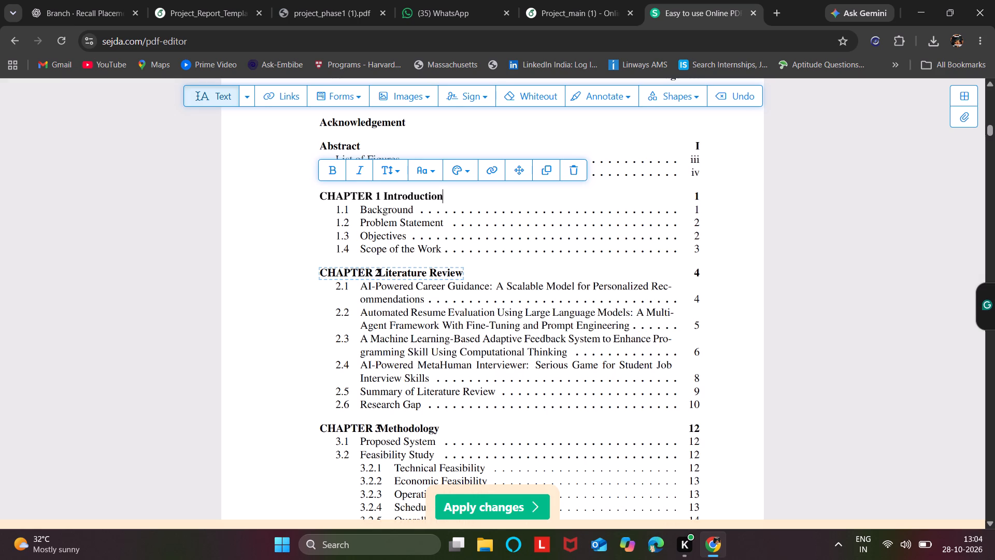
Insert two spaces after the chapter number in the "CHAPTER 2 Literature Review" and "CHAPTER 3 Methodology" Table of Contents entries.
click(381, 272)
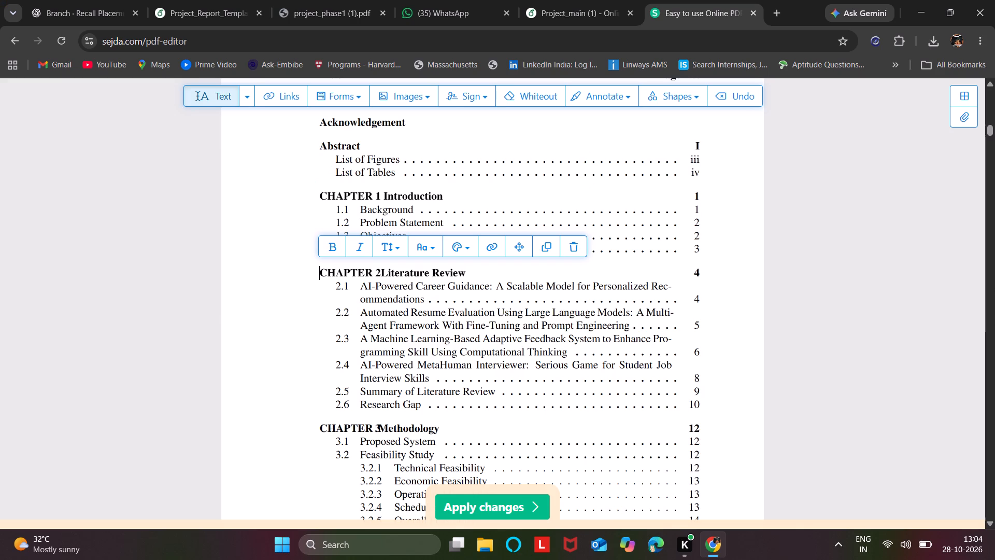
click(379, 274)
key(space)
key(space)
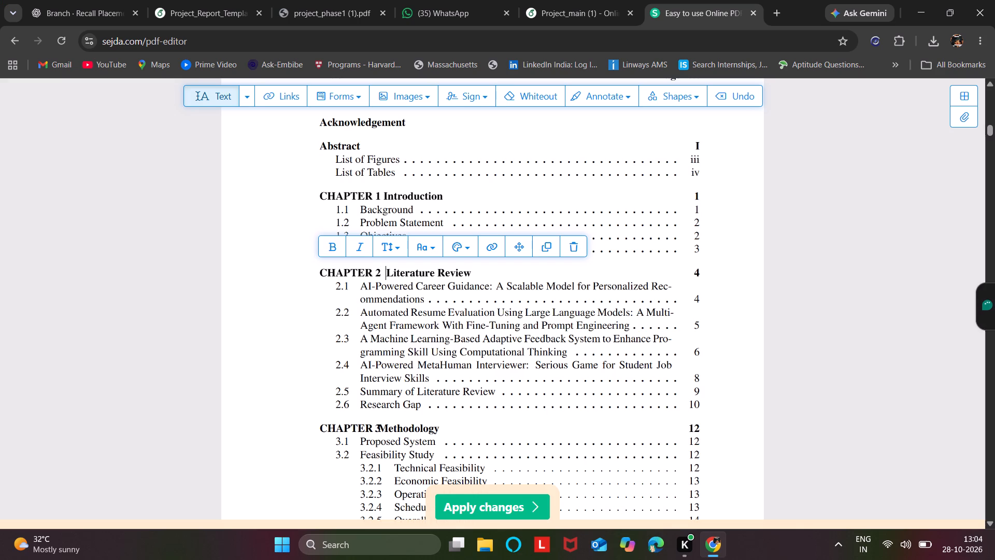
double_click(377, 429)
click(377, 429)
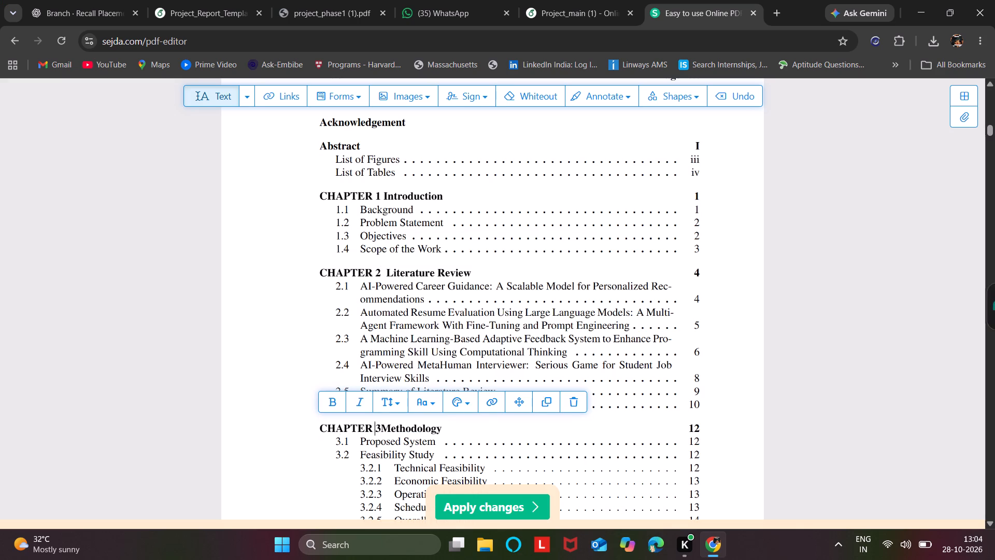
key(Right)
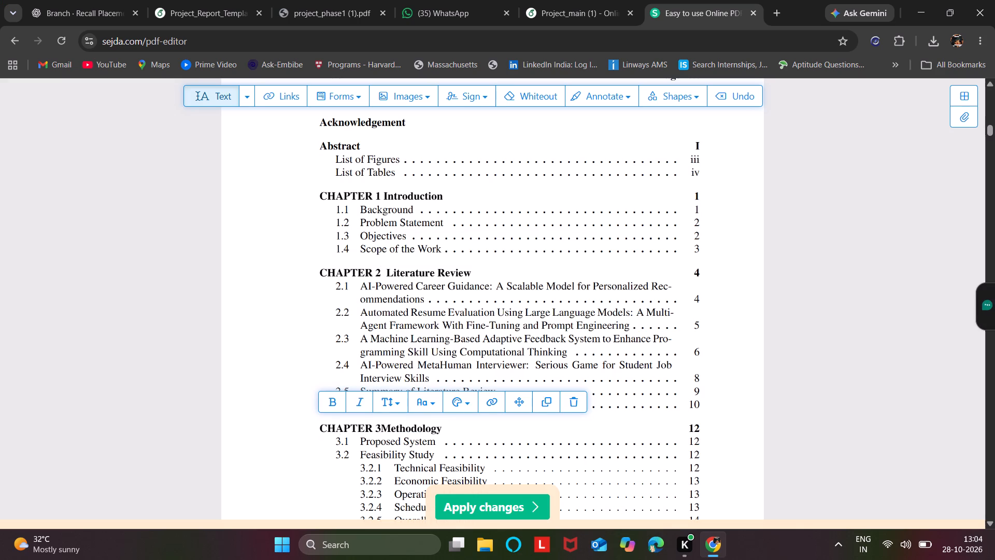
key(space)
key(space)
Insert a space between "CHAPTER 4" and "Conclusion and Future Scope" on the second Table of Contents page.
scroll(476, 442, down, 3)
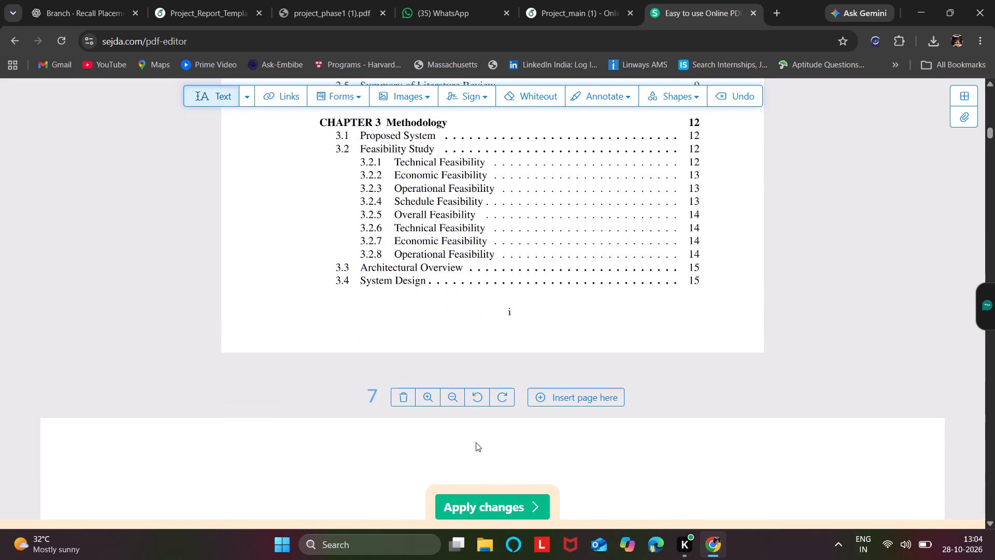
scroll(476, 442, down, 1)
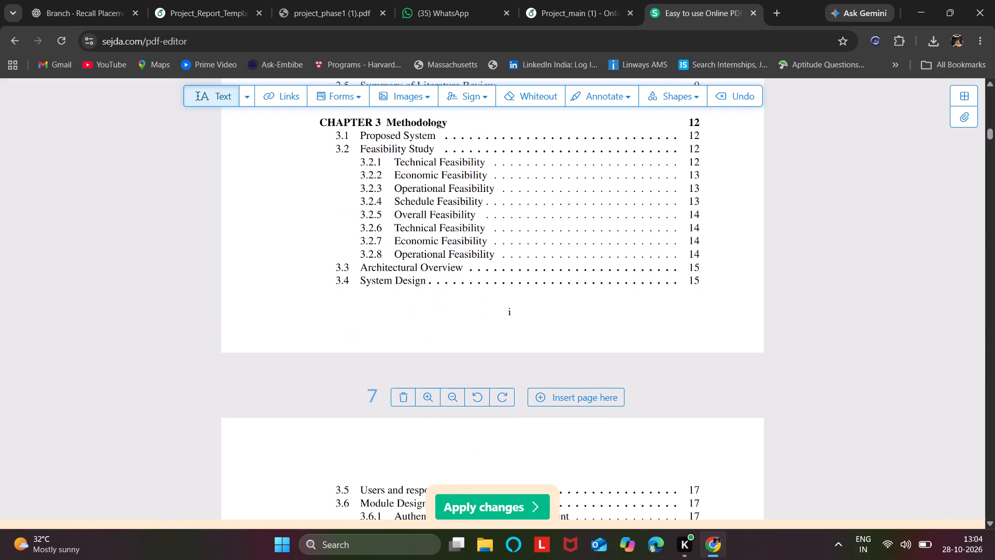
scroll(471, 368, down, 3)
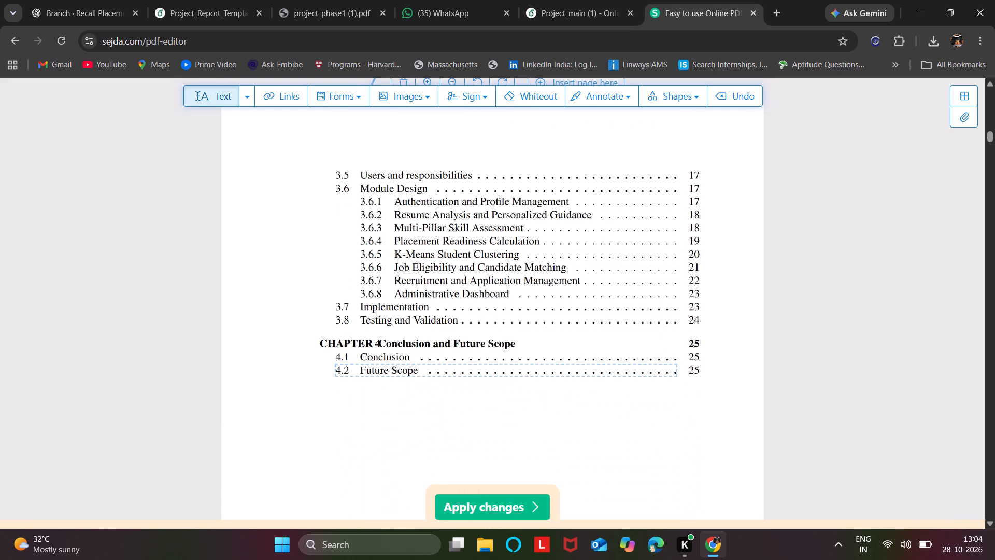
click(379, 343)
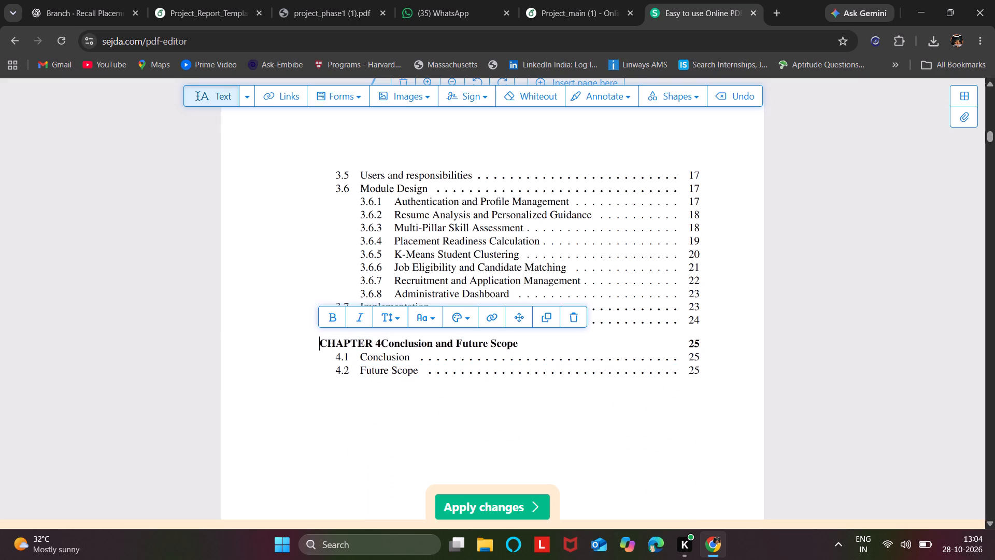
click(379, 343)
text(n)
key(space)
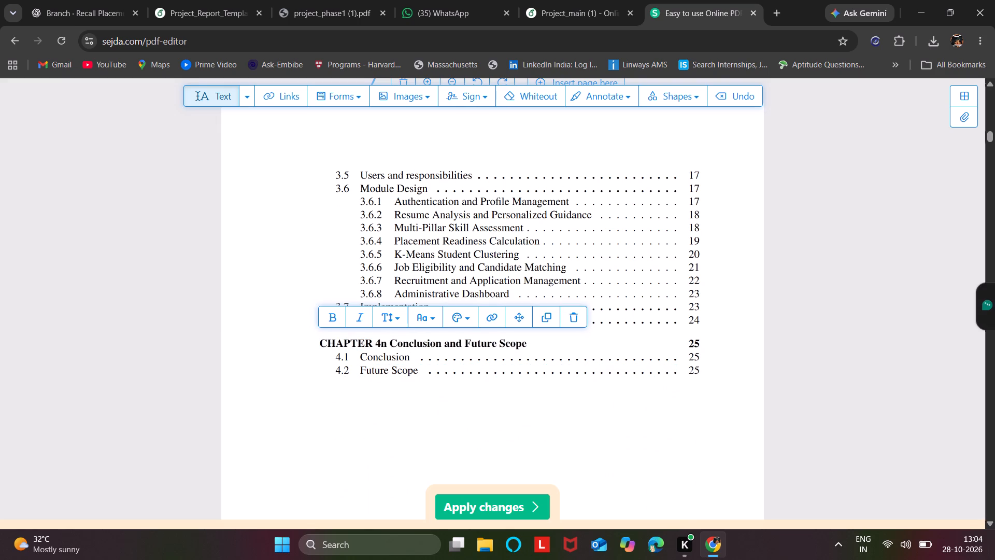
key(BackSpace)
key(BackSpace)
key(space)
Compare the closing Table of Contents entries in the edited PDF, project_phase1 (1).pdf and the Overleaf report preview.
scroll(417, 442, down, 1)
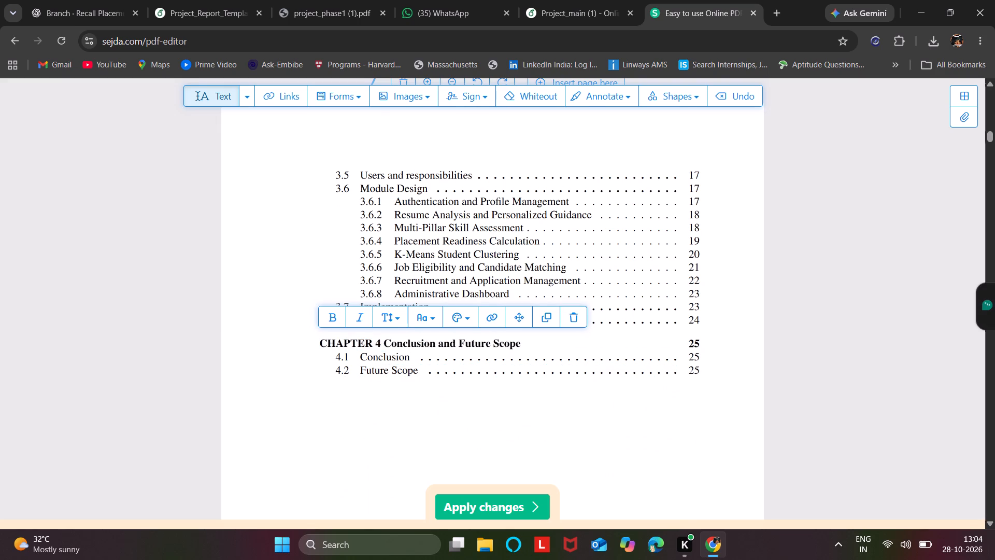
scroll(417, 442, down, 10)
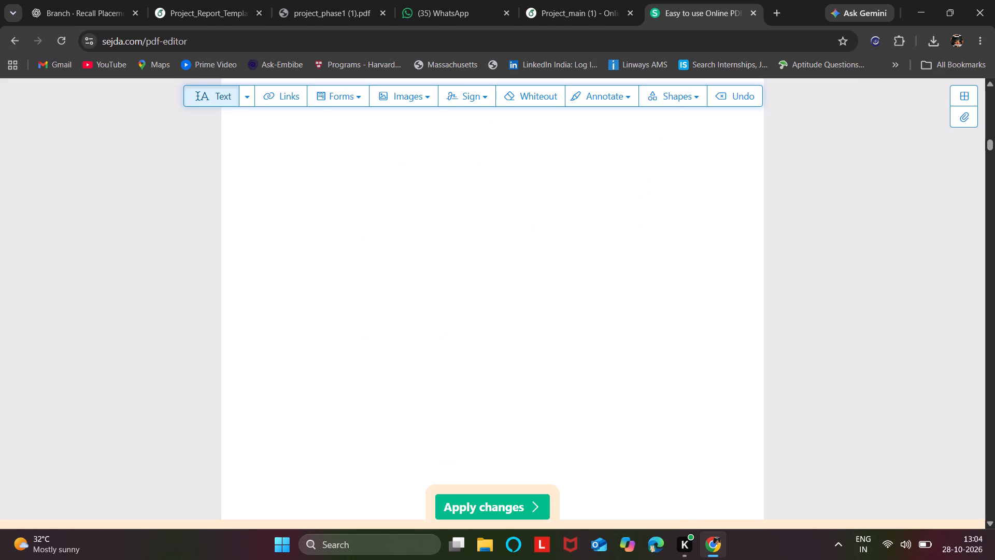
scroll(417, 442, up, 8)
scroll(405, 478, down, 2)
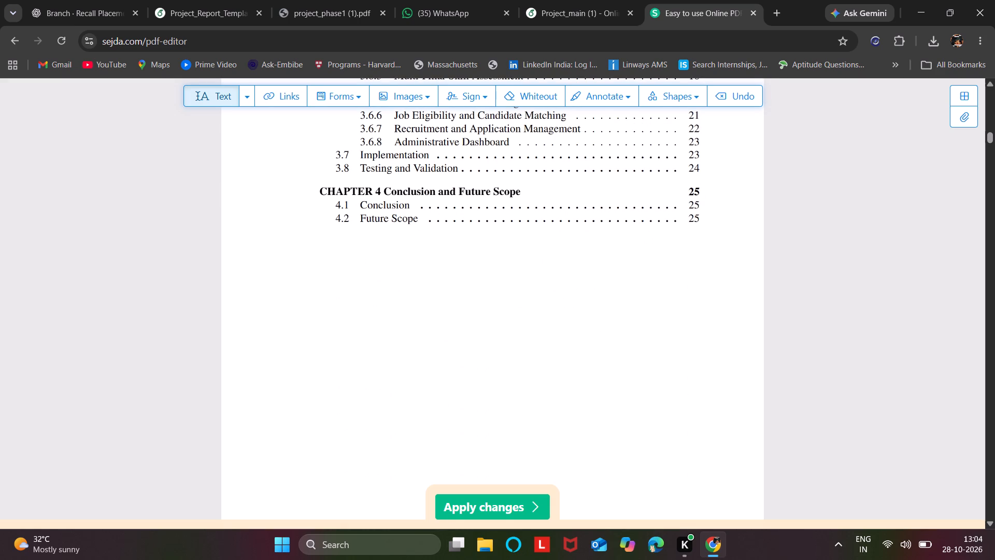
click(310, 0)
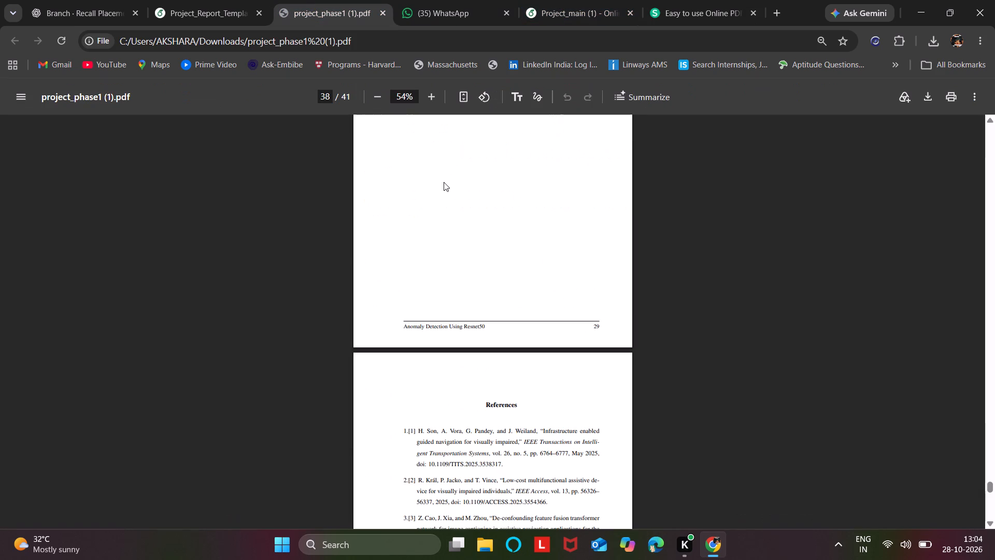
scroll(444, 182, up, 20)
scroll(444, 182, up, 20)
scroll(444, 182, up, 20)
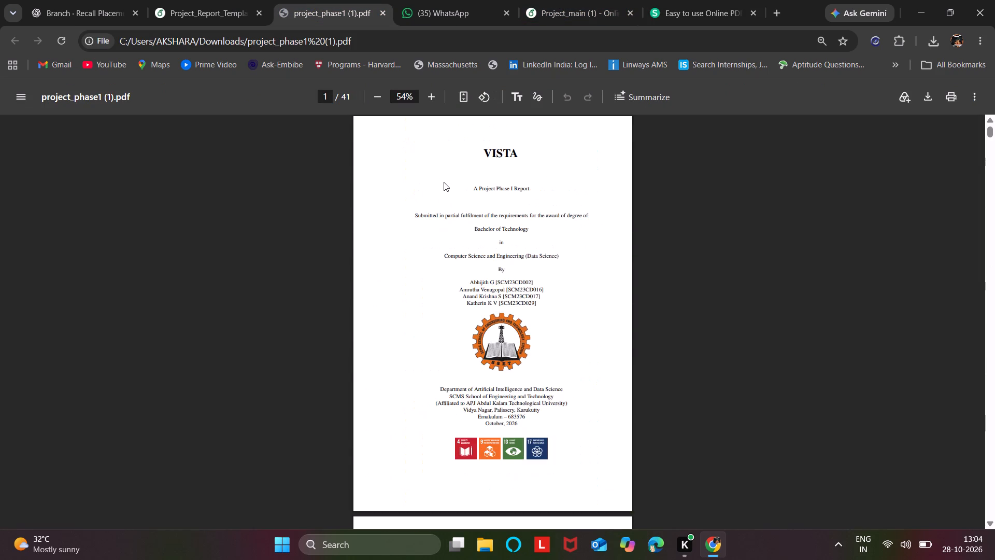
scroll(444, 182, down, 17)
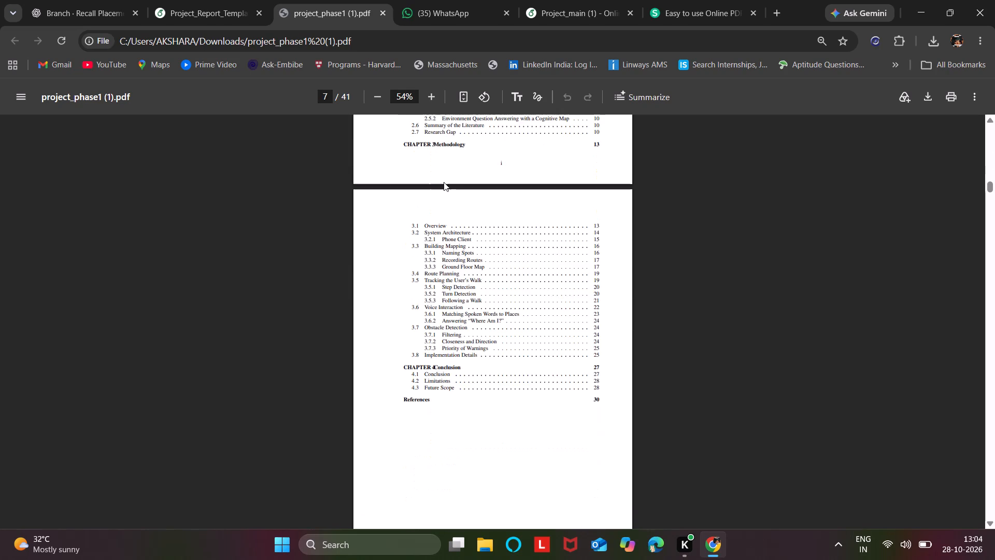
scroll(444, 182, down, 3)
scroll(403, 381, up, 5)
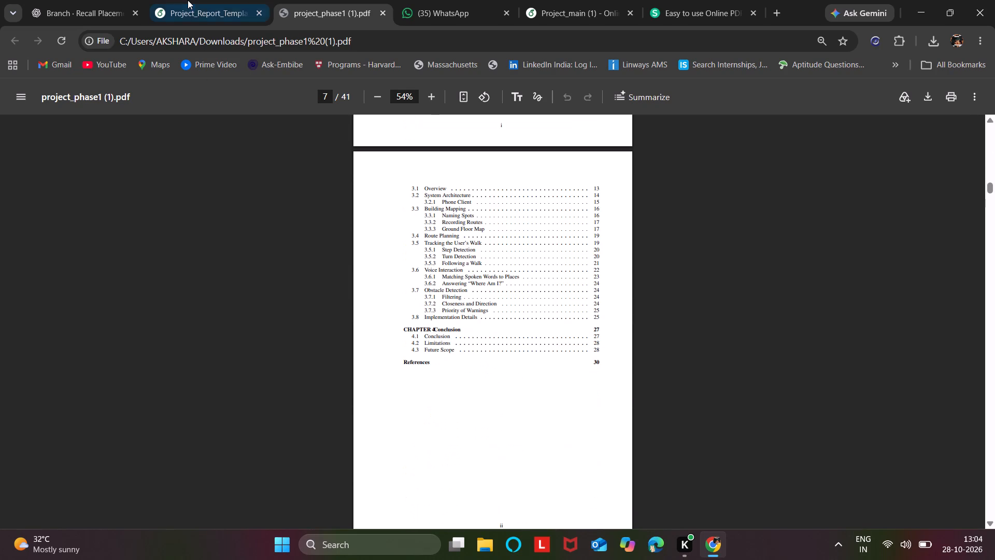
click(188, 0)
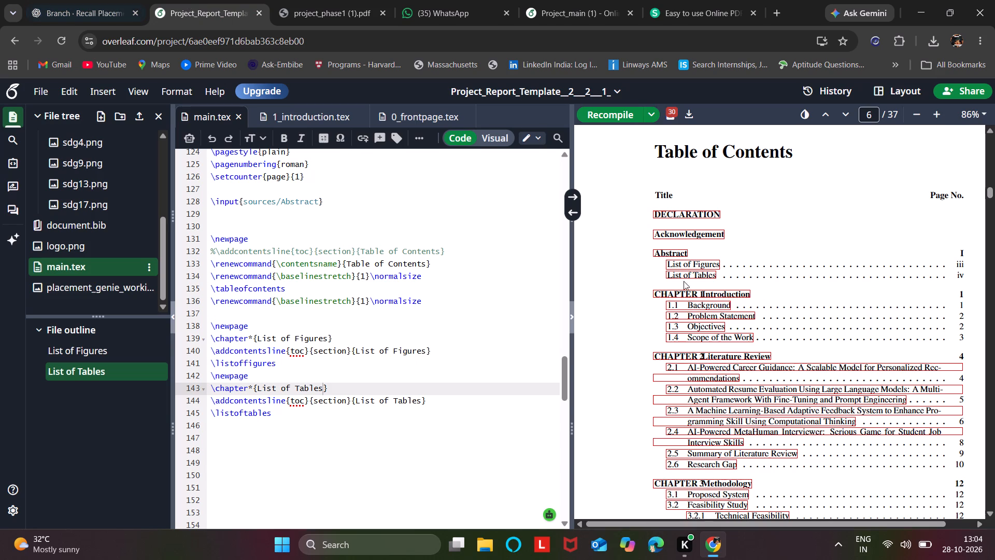
scroll(744, 305, down, 7)
scroll(744, 305, up, 2)
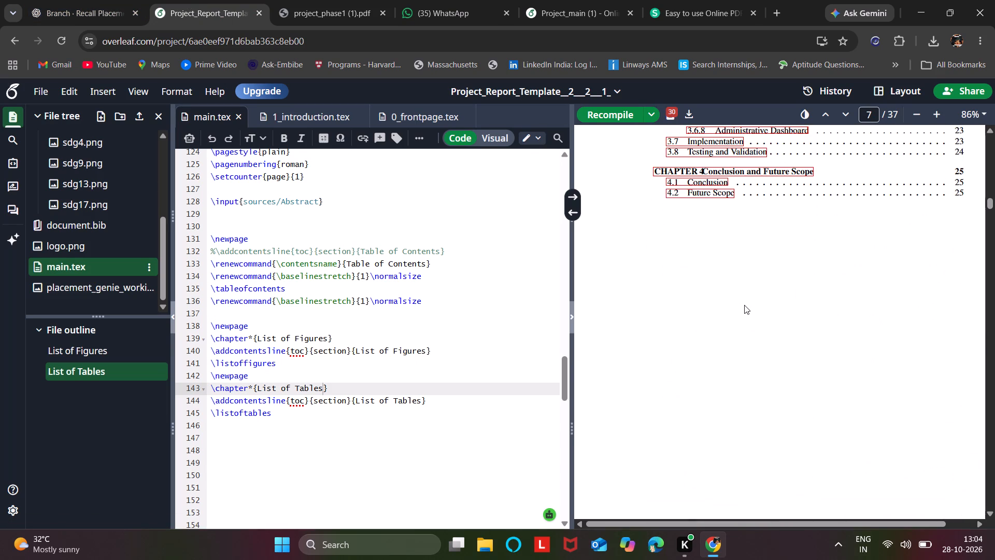
scroll(744, 305, up, 1)
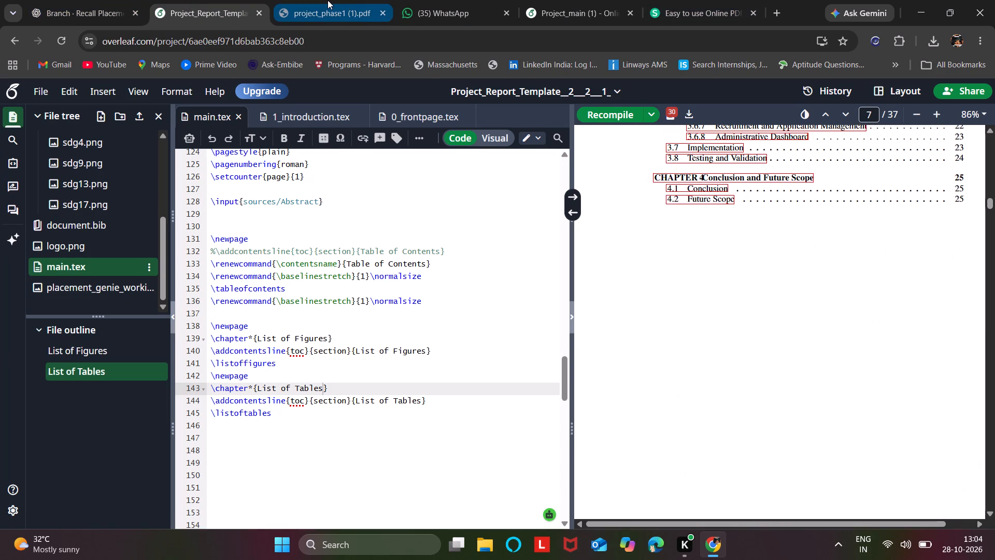
click(328, 0)
click(197, 0)
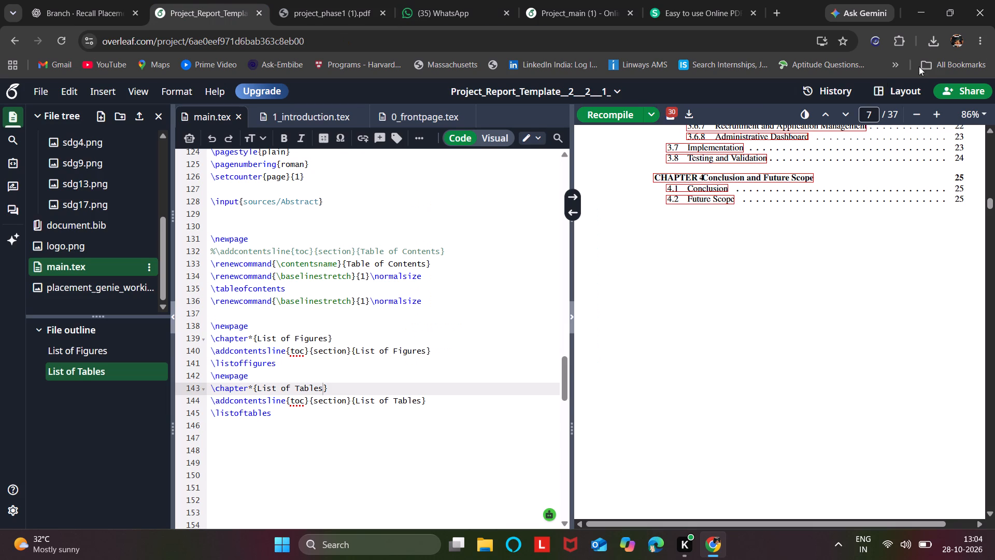
Open Project_main__1_.pdf from the recent downloads and examine its Table of Contents pages, including the References entry.
click(934, 39)
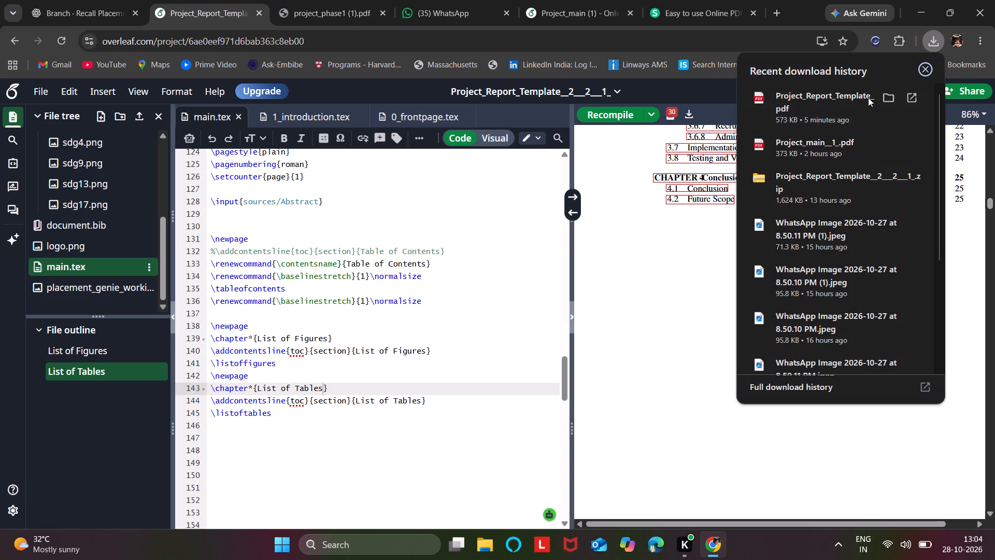
click(818, 145)
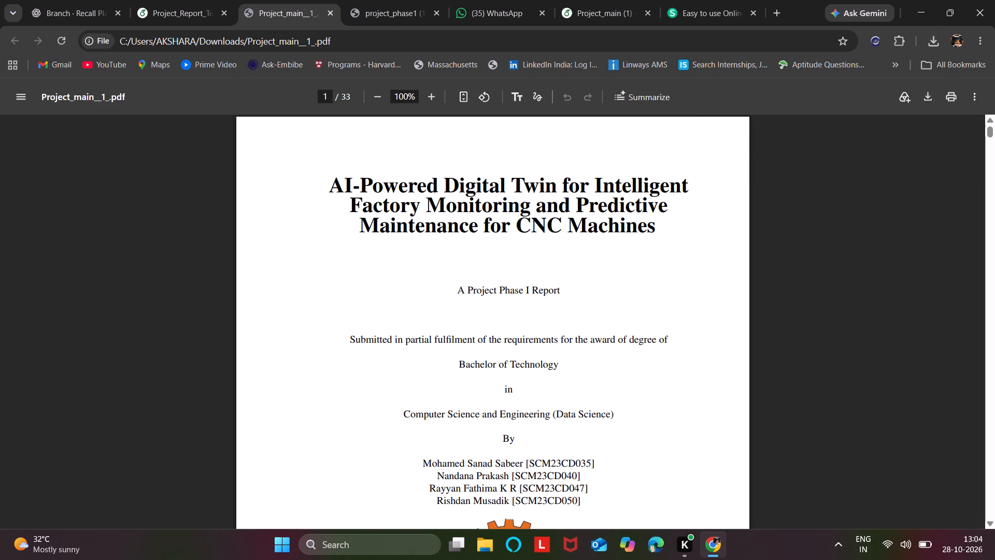
scroll(582, 325, down, 15)
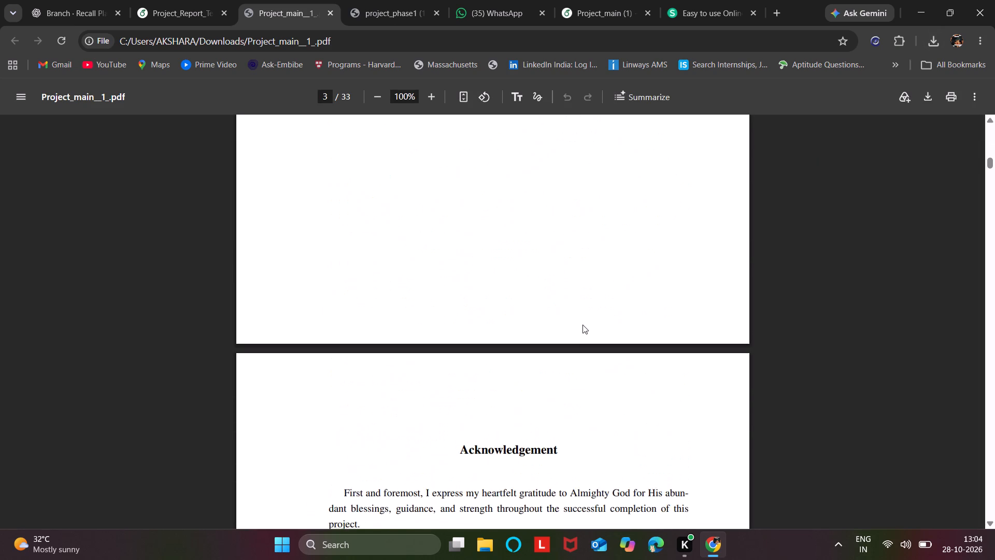
scroll(582, 325, down, 7)
scroll(582, 325, up, 5)
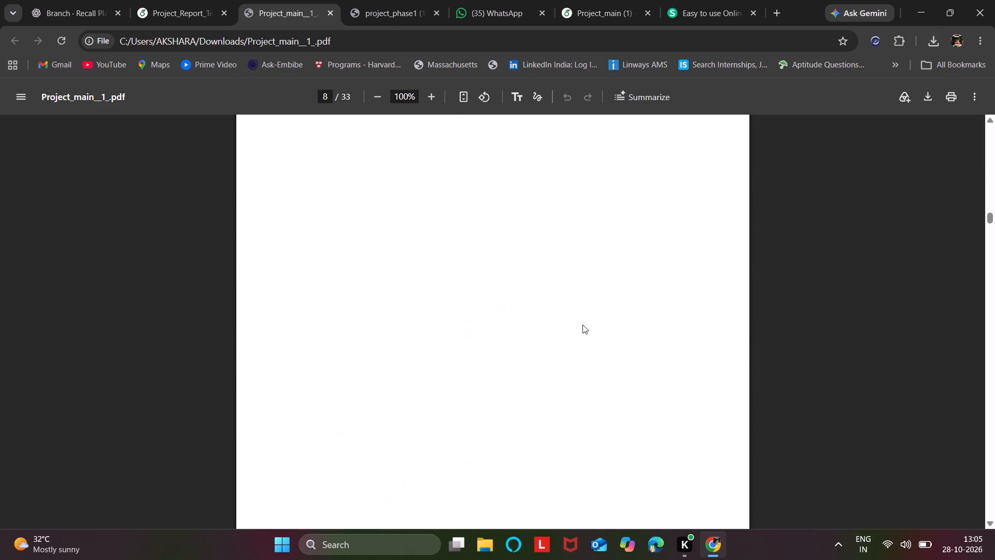
scroll(582, 325, up, 8)
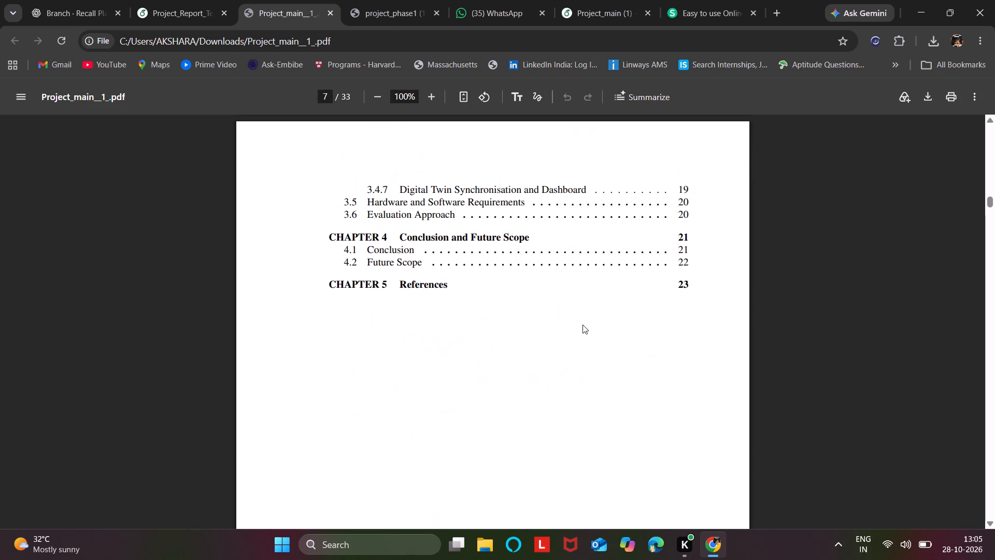
scroll(582, 325, up, 1)
scroll(419, 282, up, 2)
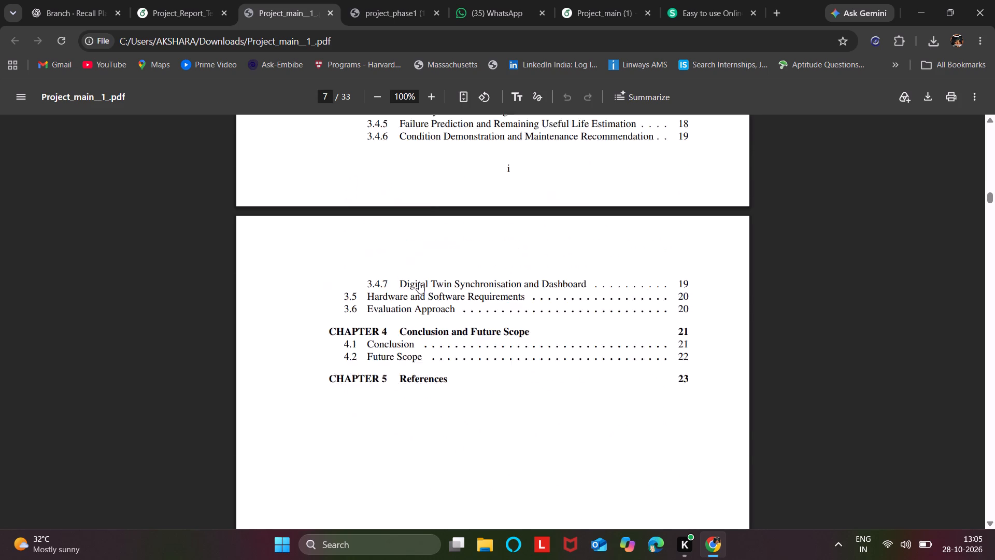
scroll(419, 282, up, 8)
scroll(419, 282, down, 3)
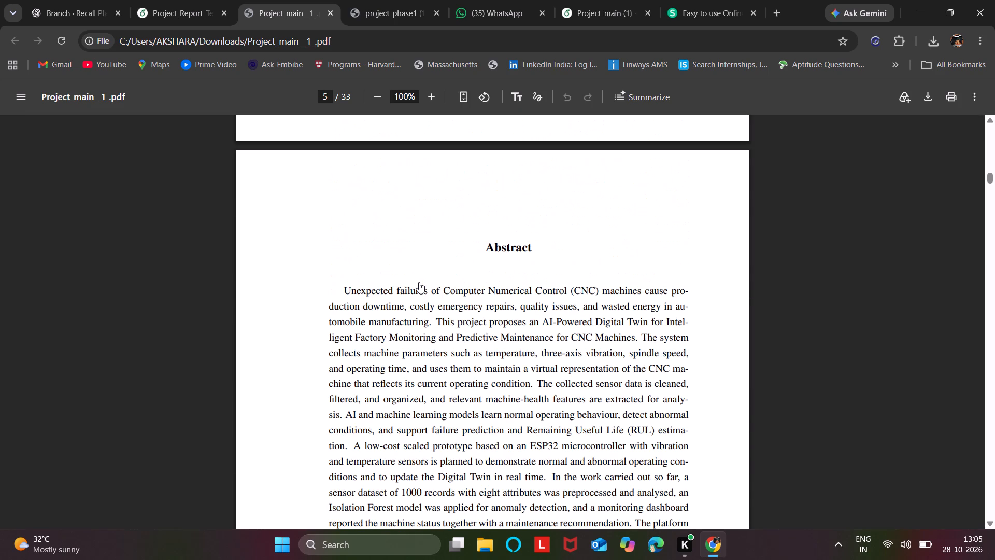
scroll(419, 282, down, 5)
scroll(419, 282, up, 1)
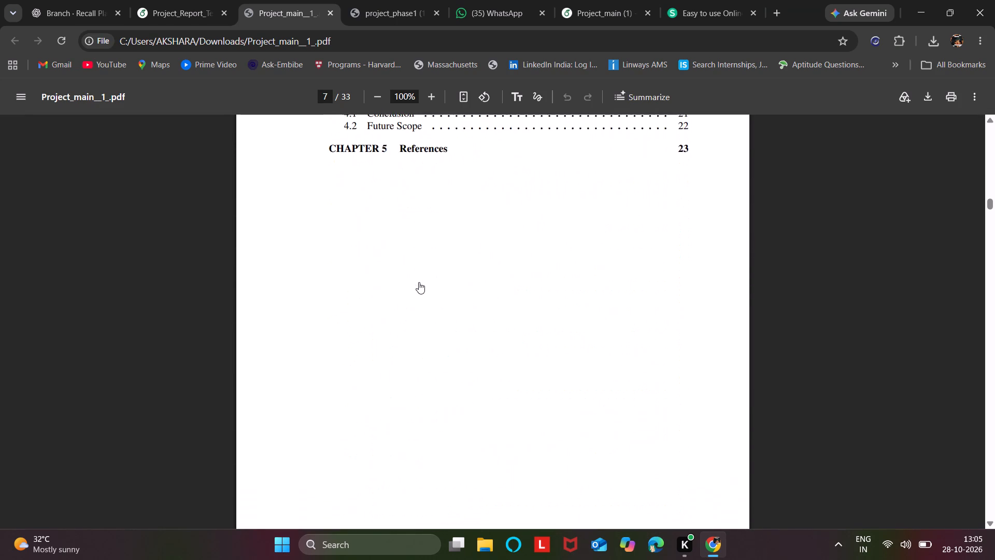
scroll(419, 282, up, 1)
scroll(435, 248, right, 2)
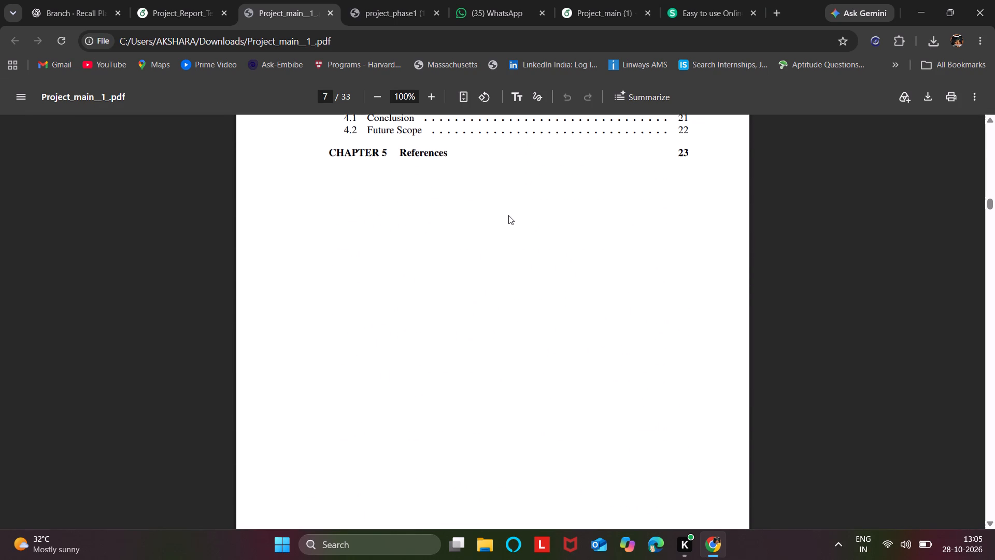
Examine the Overleaf report's final pages and Bibliography, checking them against the two sample report PDFs.
click(381, 0)
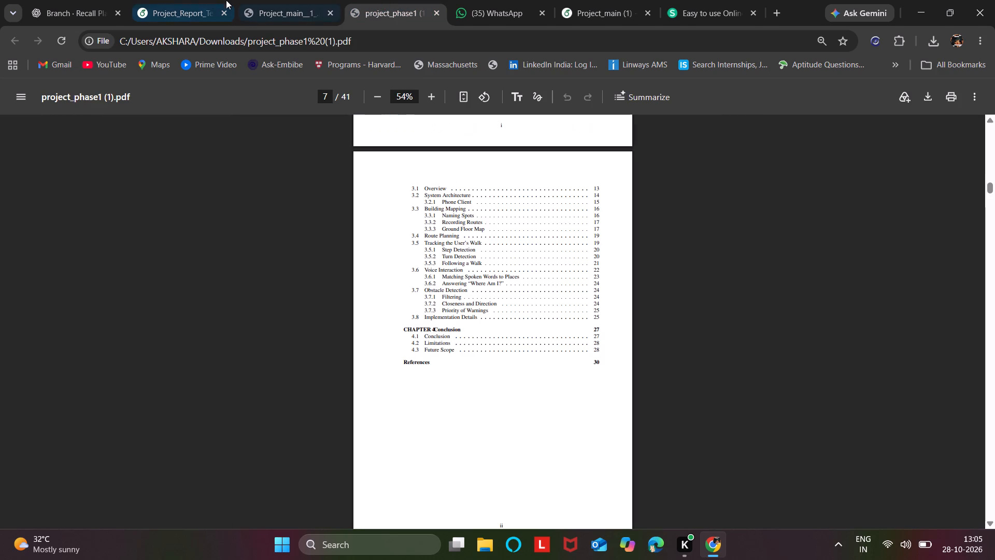
click(206, 0)
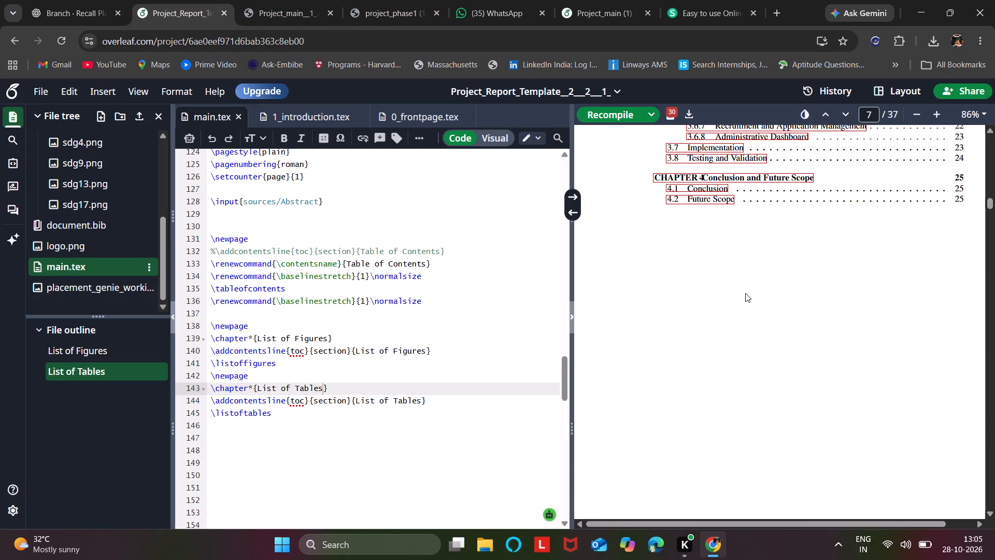
scroll(745, 293, down, 20)
scroll(745, 293, down, 6)
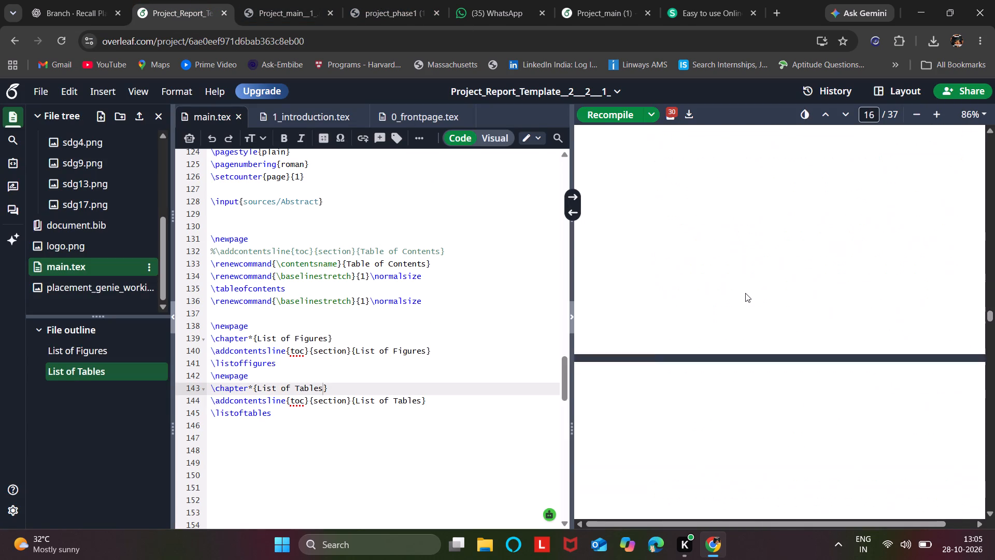
scroll(745, 293, down, 20)
scroll(745, 293, down, 12)
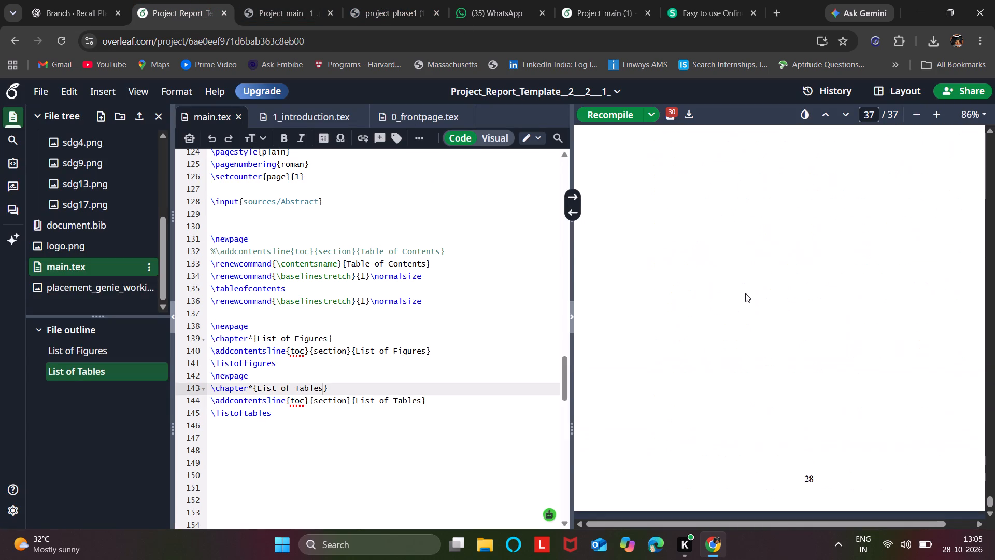
scroll(745, 293, up, 8)
scroll(745, 293, down, 1)
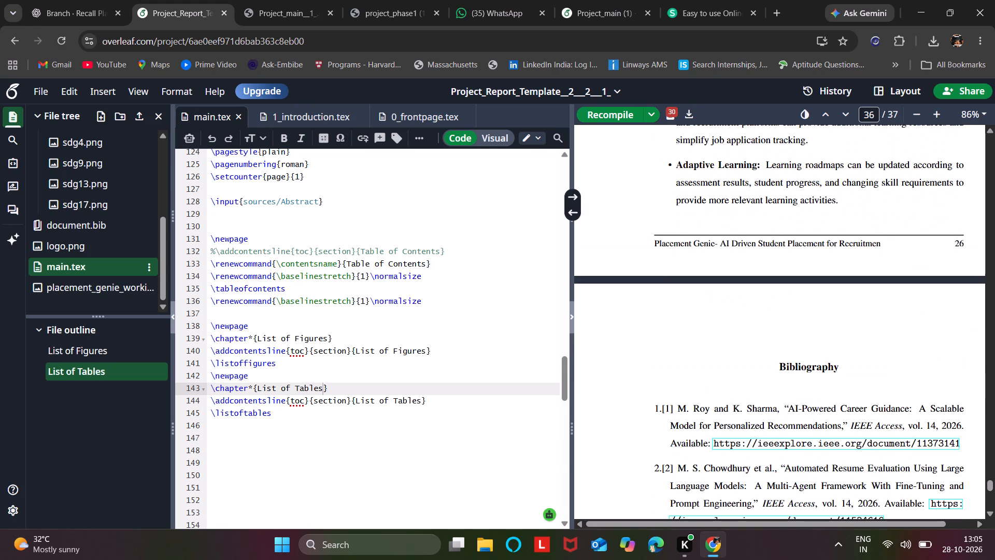
click(344, 0)
click(266, 0)
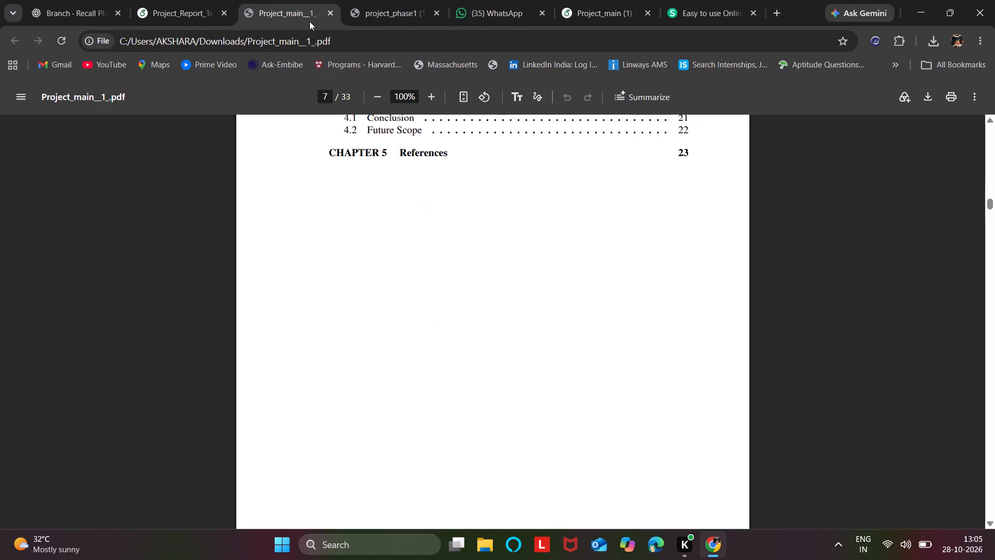
scroll(429, 286, down, 10)
scroll(429, 286, down, 18)
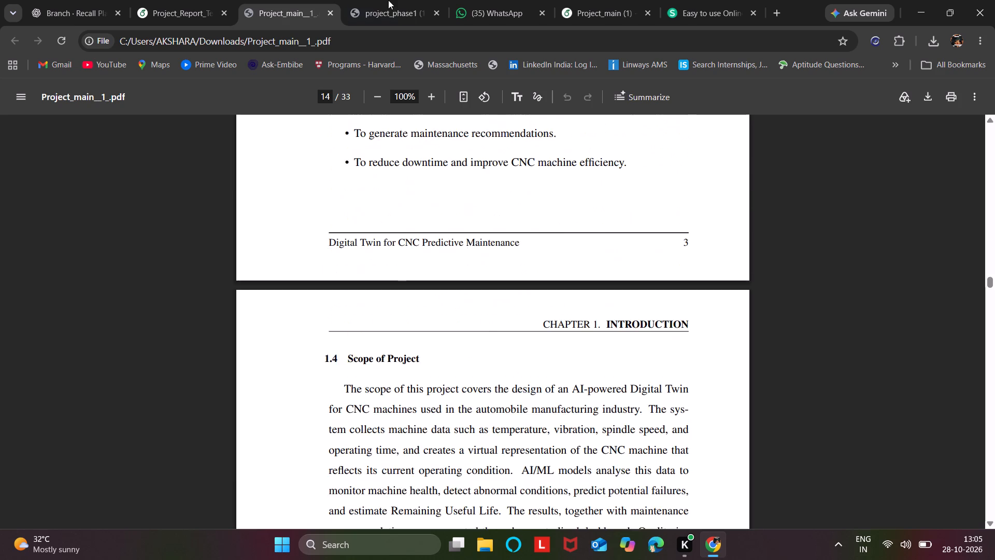
Go to page 41 of project_phase1 (1).pdf and examine the References section at its end.
click(394, 0)
scroll(526, 297, down, 20)
scroll(526, 297, down, 1)
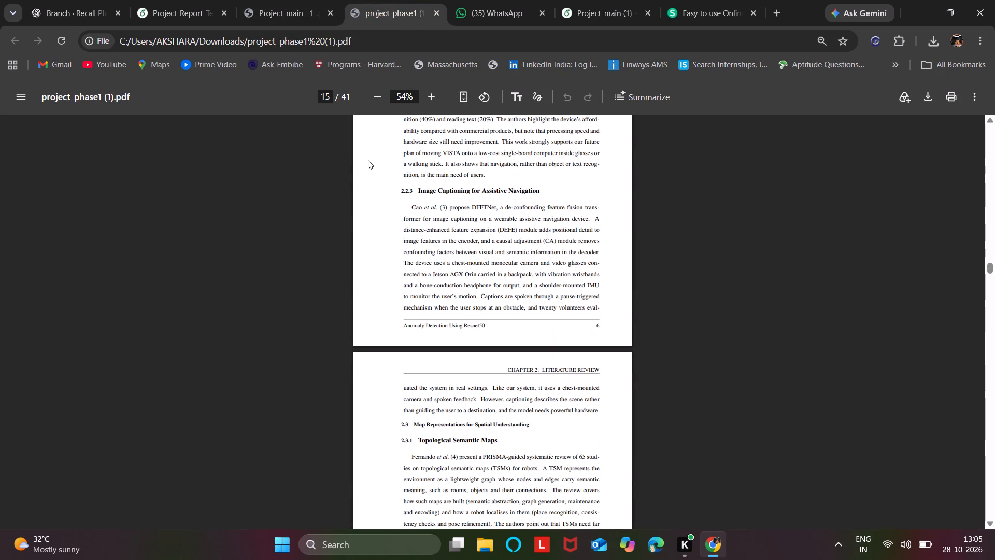
click(333, 98)
click(332, 95)
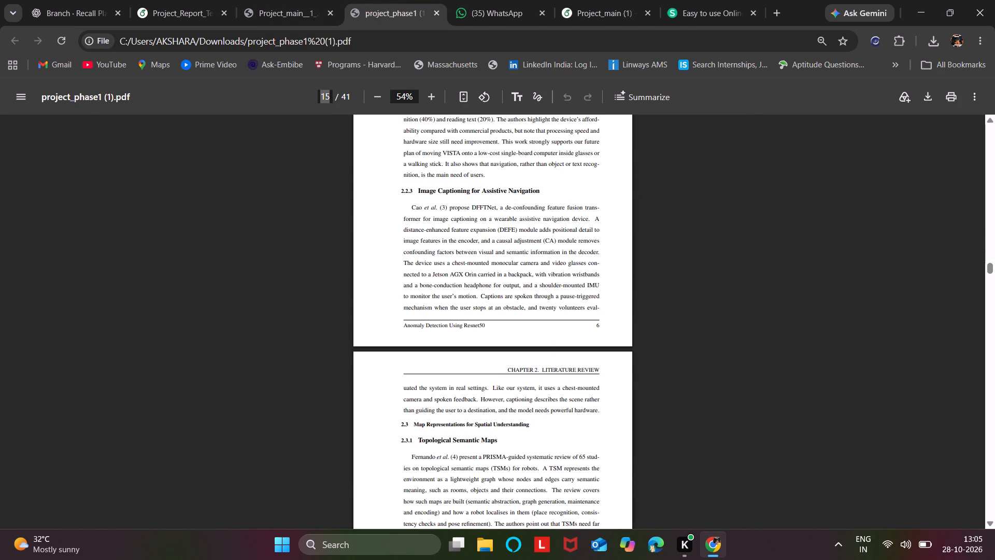
key(BackSpace)
text(41)
key(Return)
scroll(455, 215, up, 1)
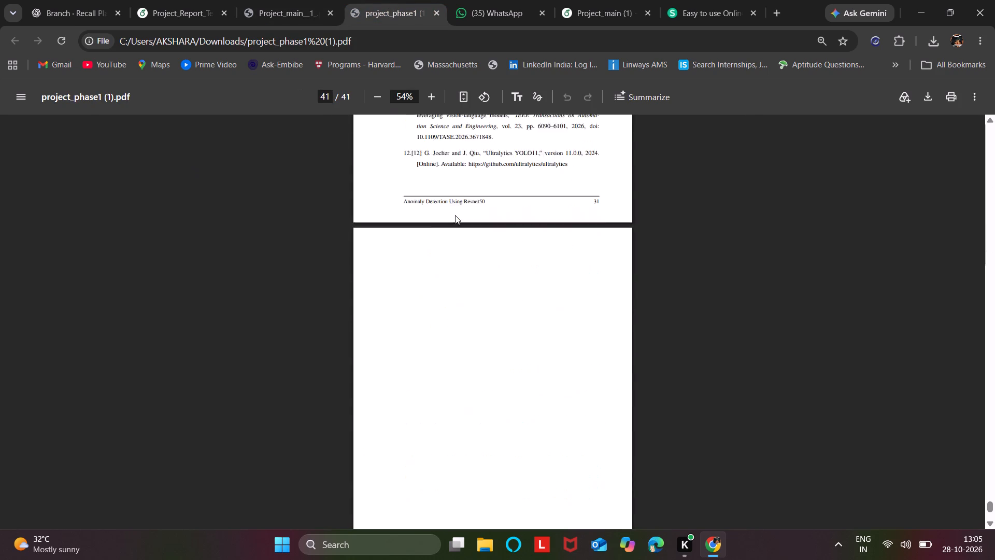
scroll(455, 215, up, 8)
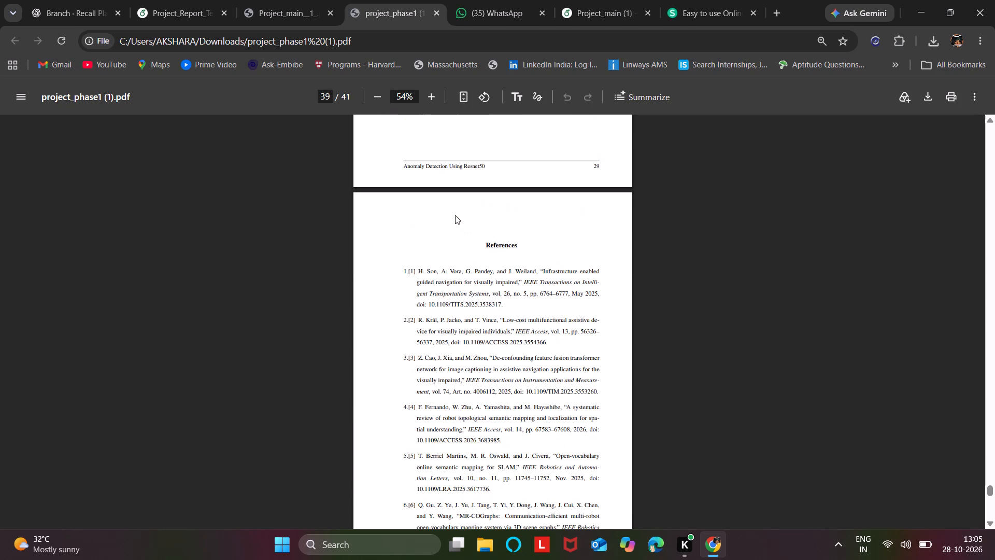
Return to the Overleaf report and locate the source code of the previewed Bibliography.
click(148, 0)
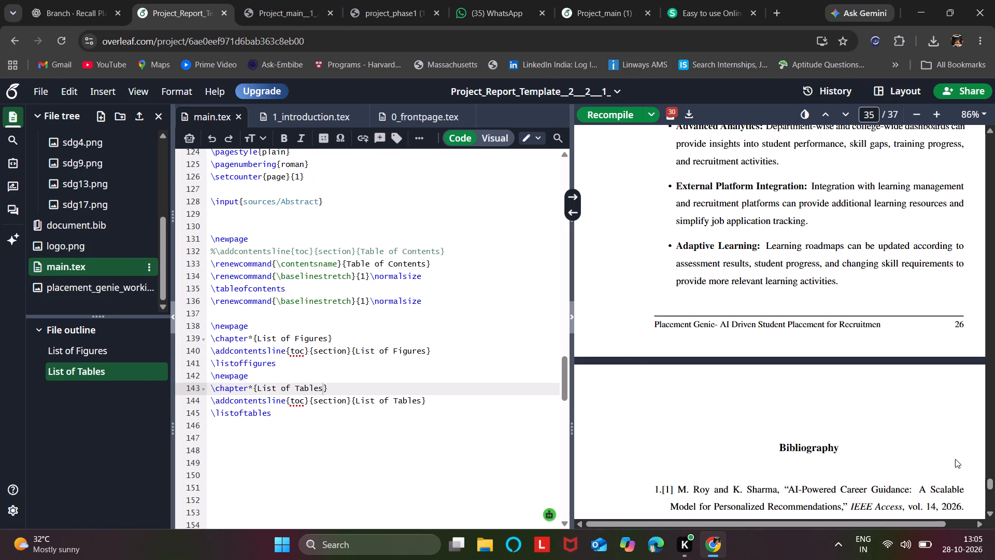
double_click(808, 448)
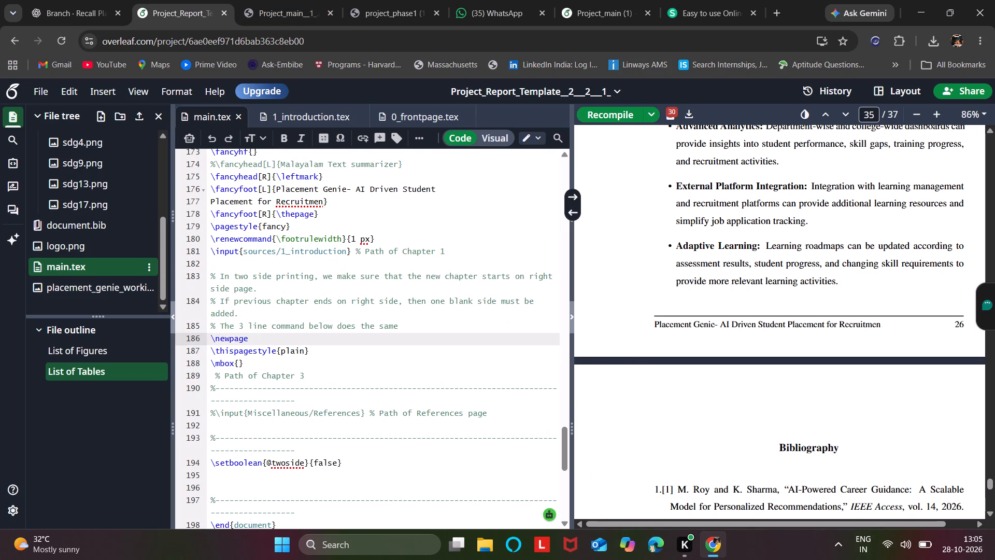
double_click(808, 447)
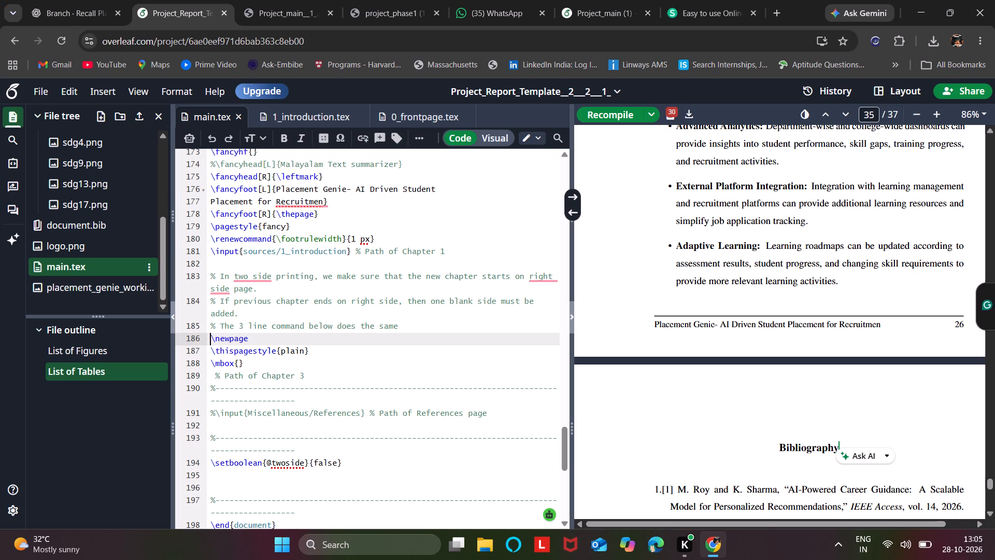
double_click(808, 447)
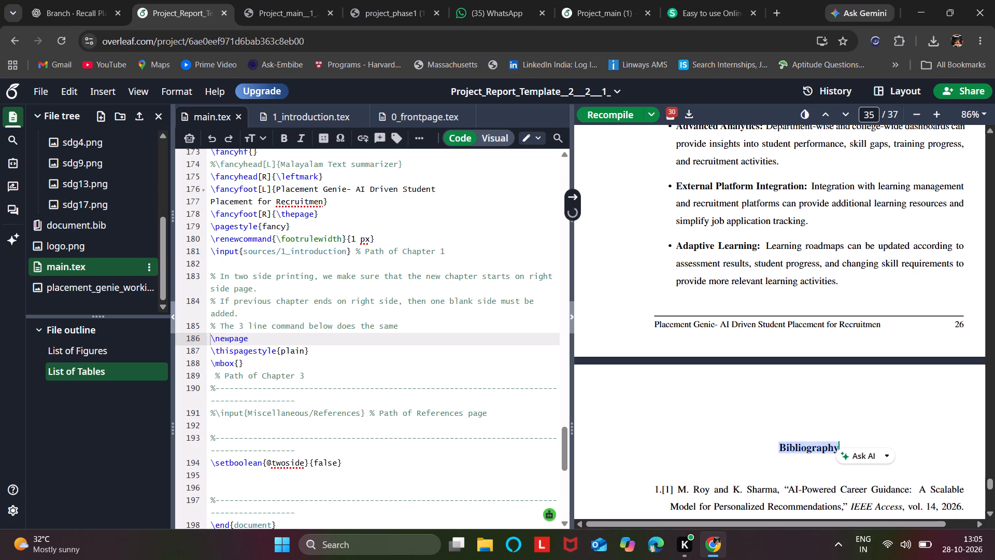
double_click(687, 486)
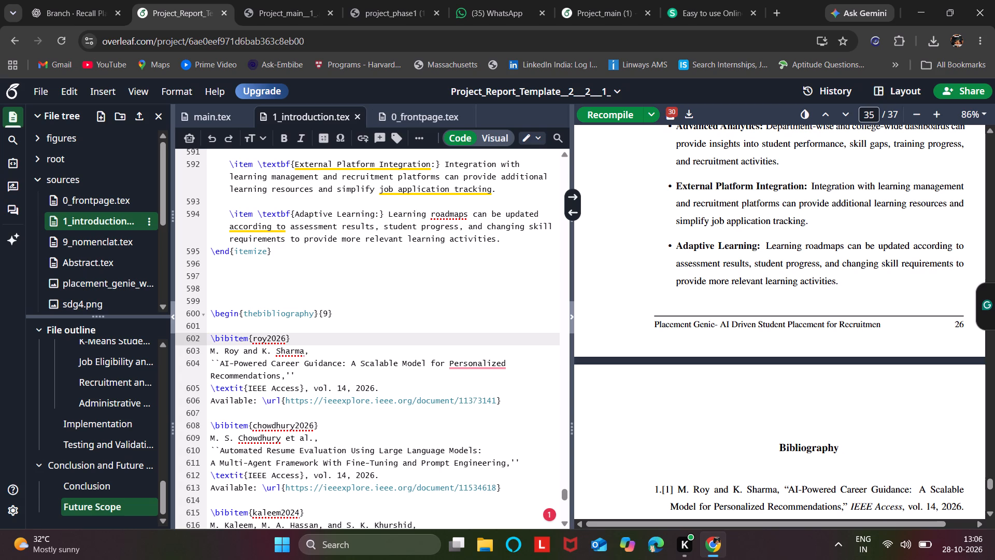
Shorten the "Conclusion and Future Scope" chapter title in 1_introduction.tex to "Conclusion".
scroll(324, 312, up, 4)
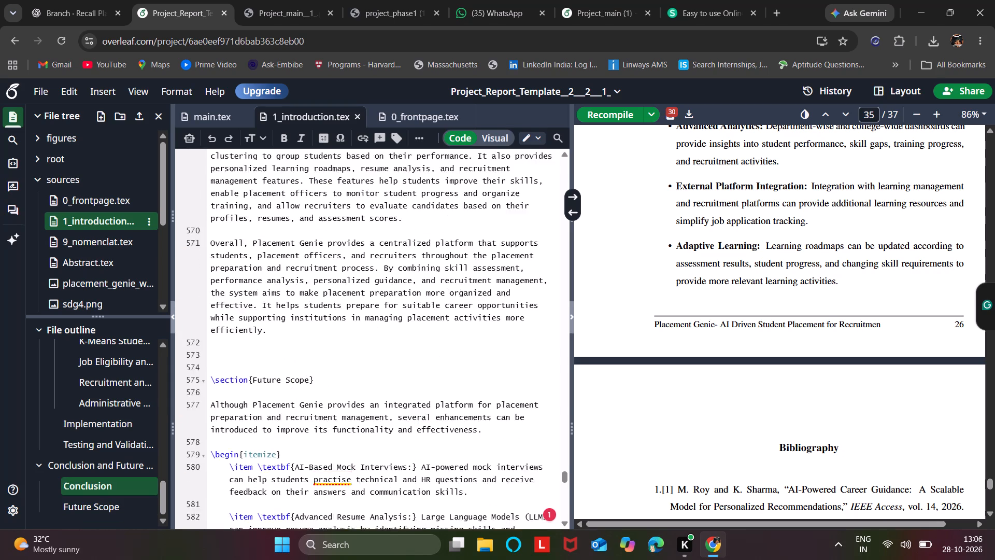
scroll(324, 312, up, 9)
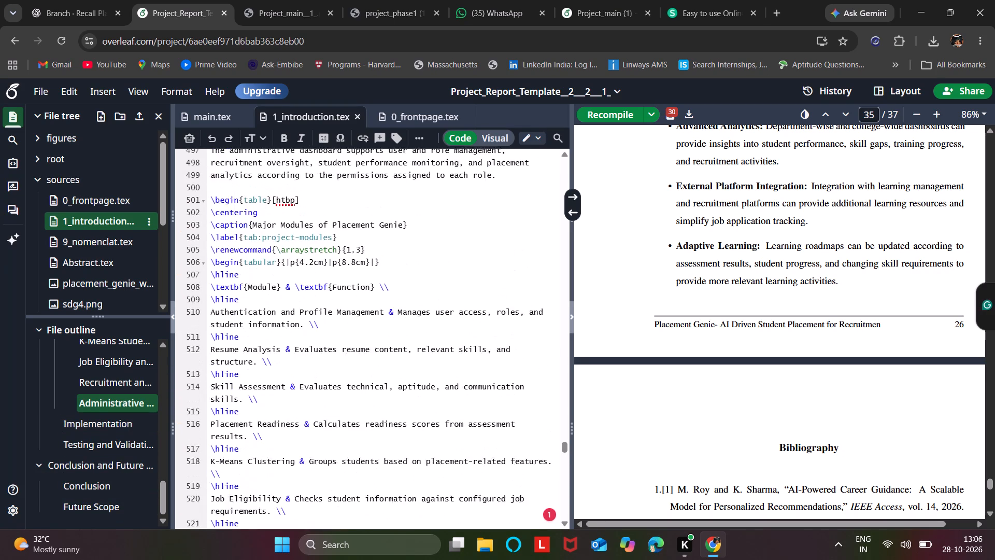
scroll(324, 312, up, 2)
scroll(324, 312, down, 2)
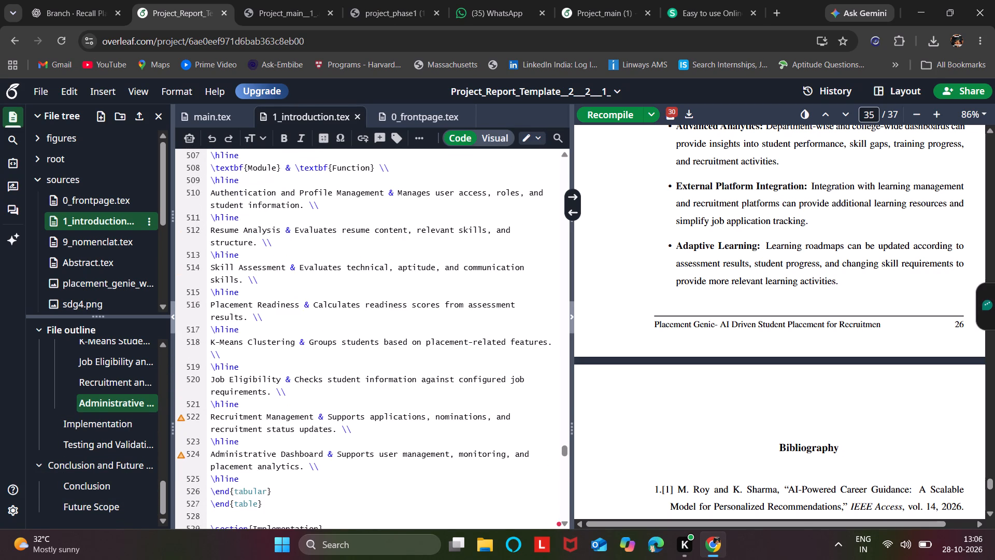
scroll(324, 312, up, 1)
scroll(324, 312, down, 3)
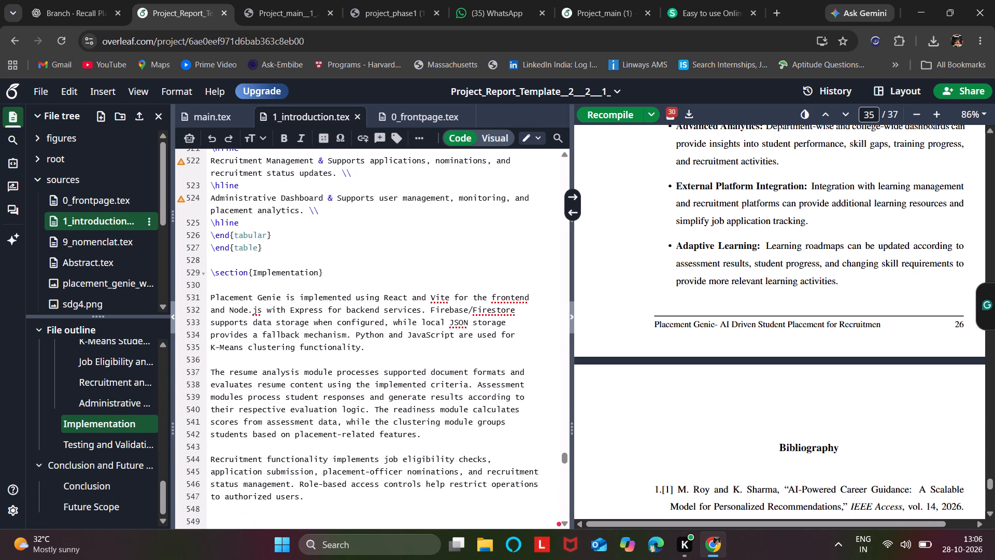
scroll(324, 312, down, 4)
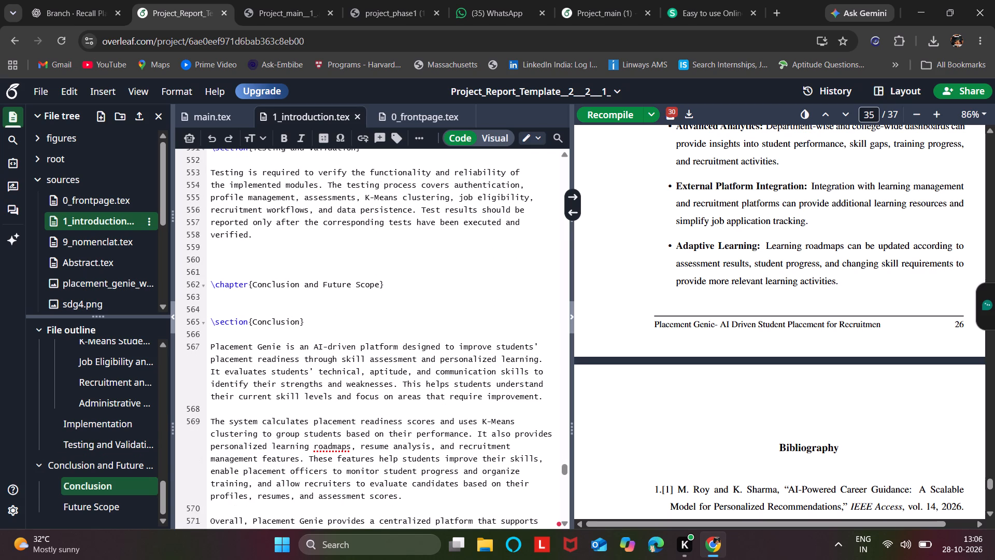
click(381, 284)
key(BackSpace)
key(BackSpace)
key(BackSpace)
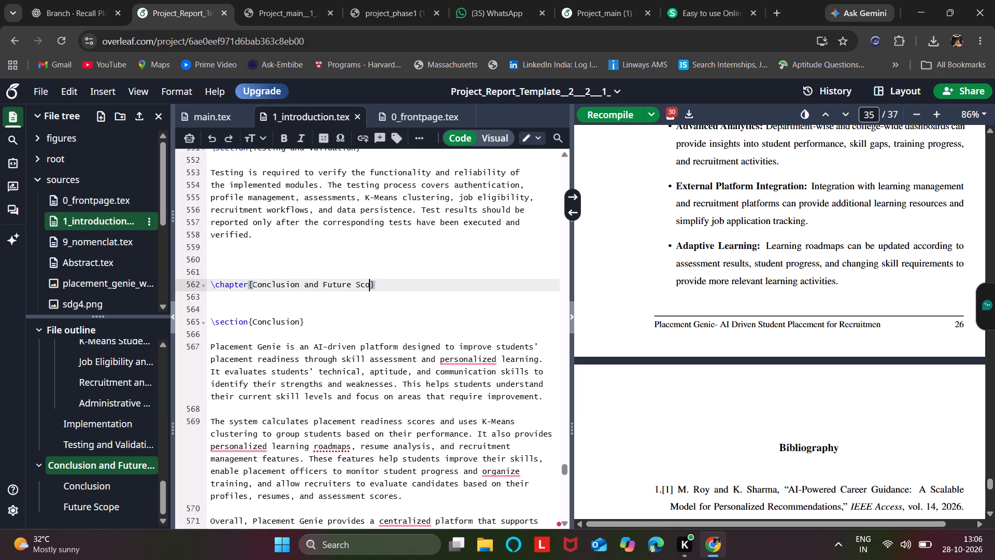
key(BackSpace)
key(BackSpace)
key(BackSpace)
key(BackSpace)
key(BackSpace)
key(BackSpace)
key(BackSpace)
key(BackSpace)
key(BackSpace)
key(BackSpace)
key(BackSpace)
key(BackSpace)
key(BackSpace)
key(BackSpace)
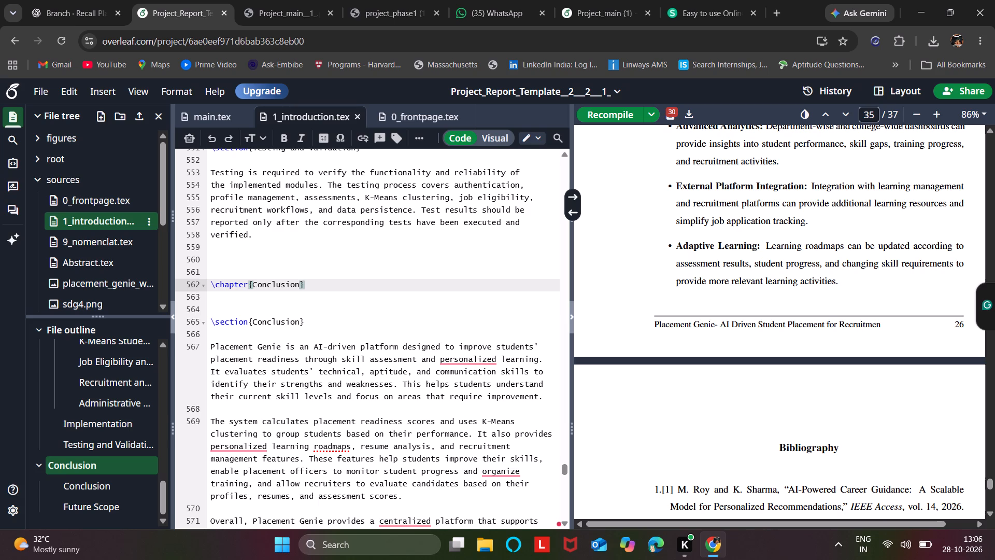
Examine the Conclusion and Future Scope chapter and the References heading in Project_main__1_.pdf as a model for the Overleaf report.
scroll(698, 286, down, 2)
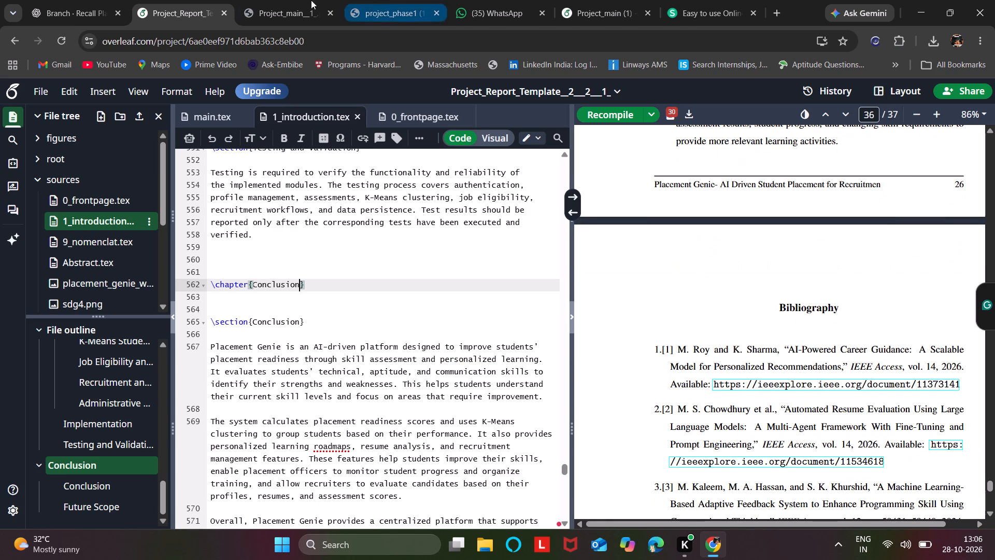
click(283, 0)
scroll(541, 287, up, 3)
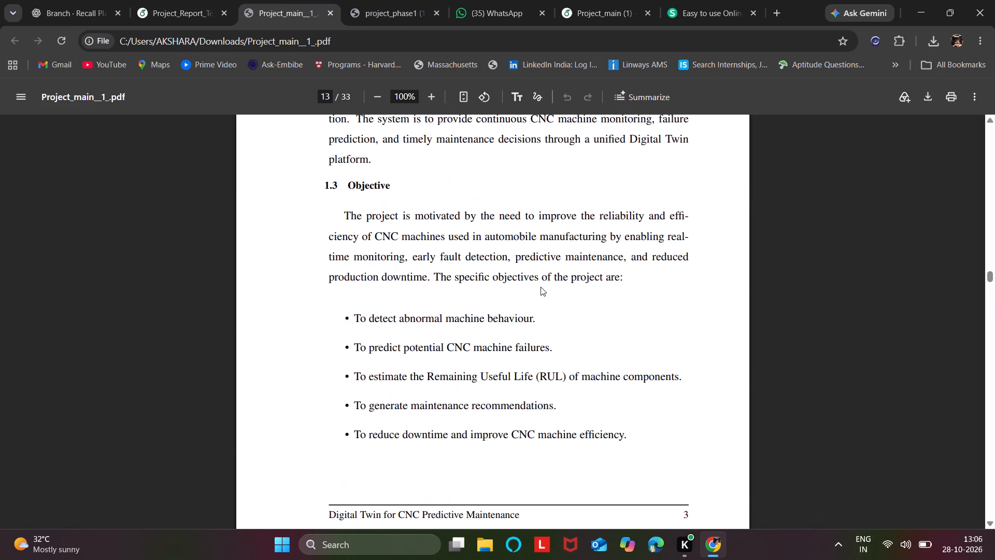
scroll(541, 287, down, 20)
scroll(541, 287, down, 17)
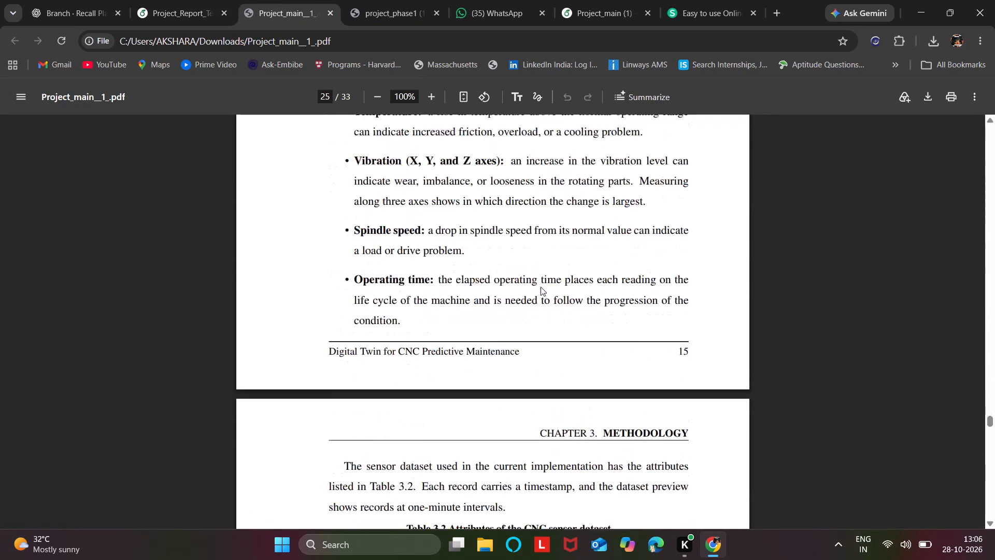
scroll(541, 287, down, 10)
scroll(541, 287, up, 6)
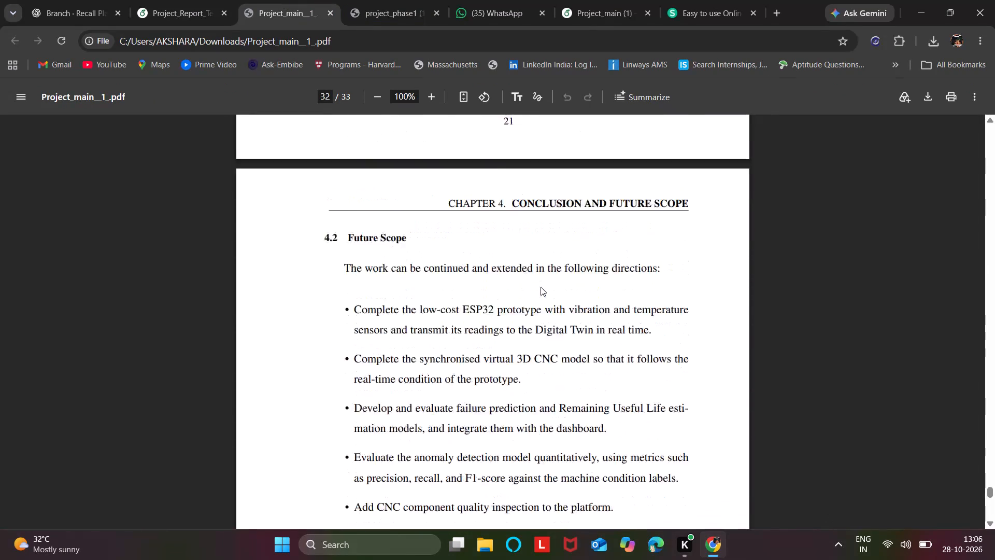
scroll(541, 287, up, 10)
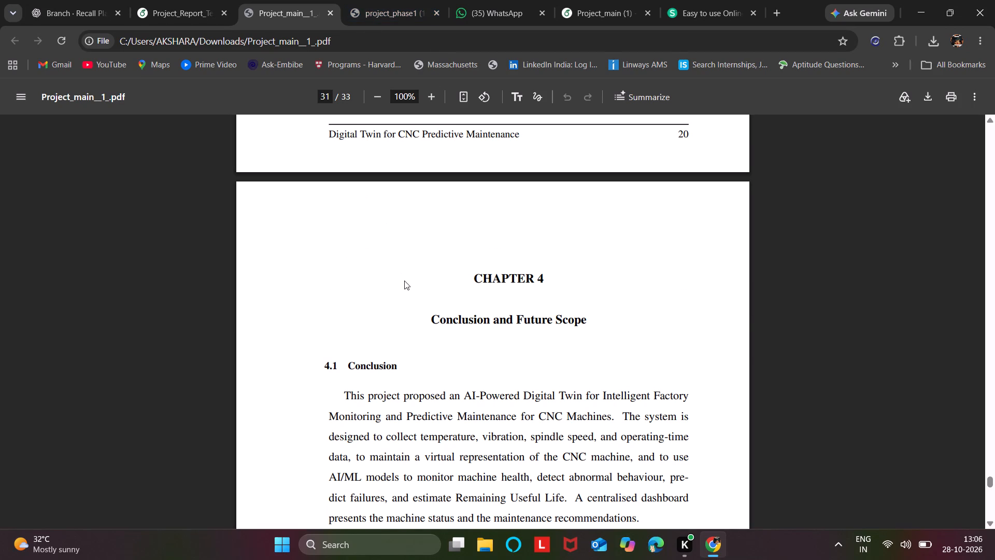
scroll(404, 281, down, 8)
scroll(404, 281, up, 2)
scroll(404, 281, down, 6)
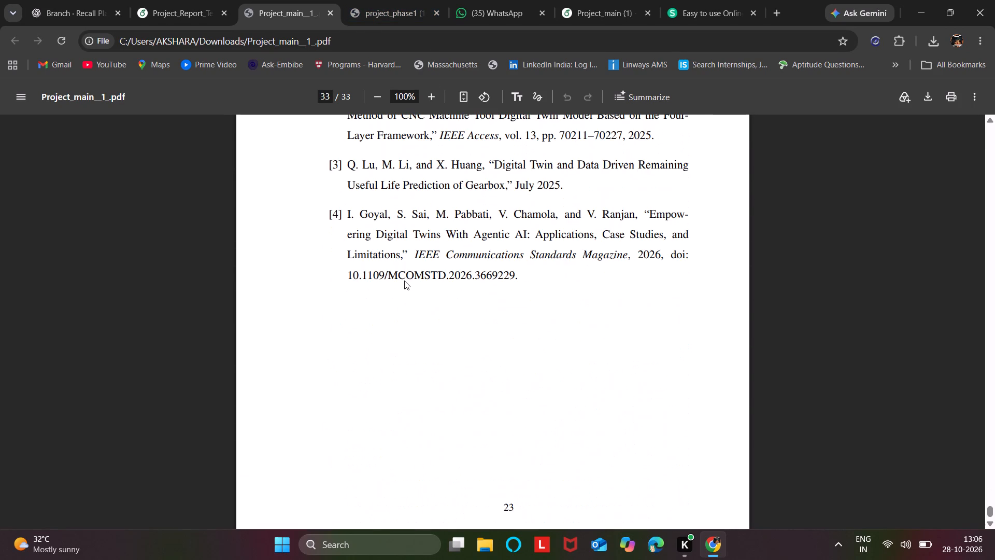
scroll(404, 281, up, 4)
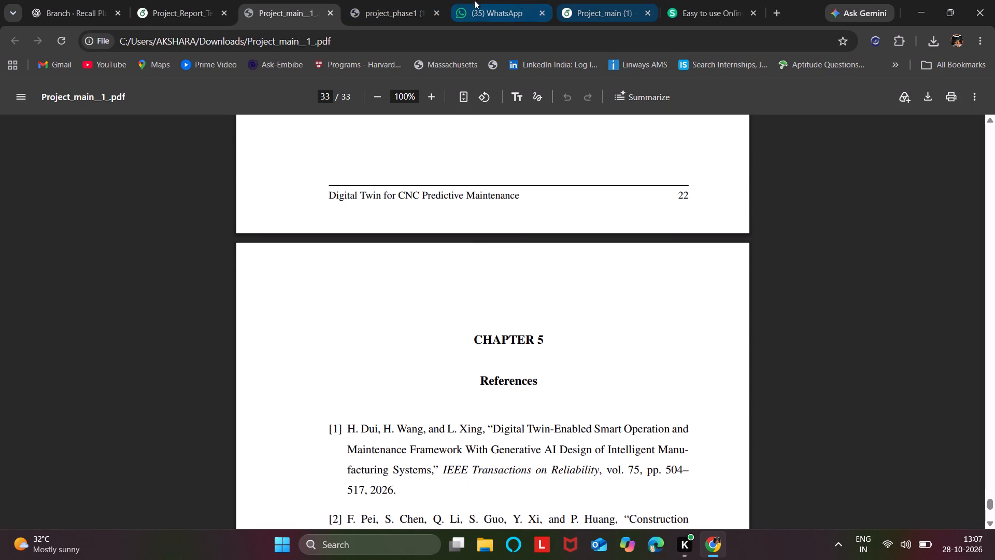
click(205, 0)
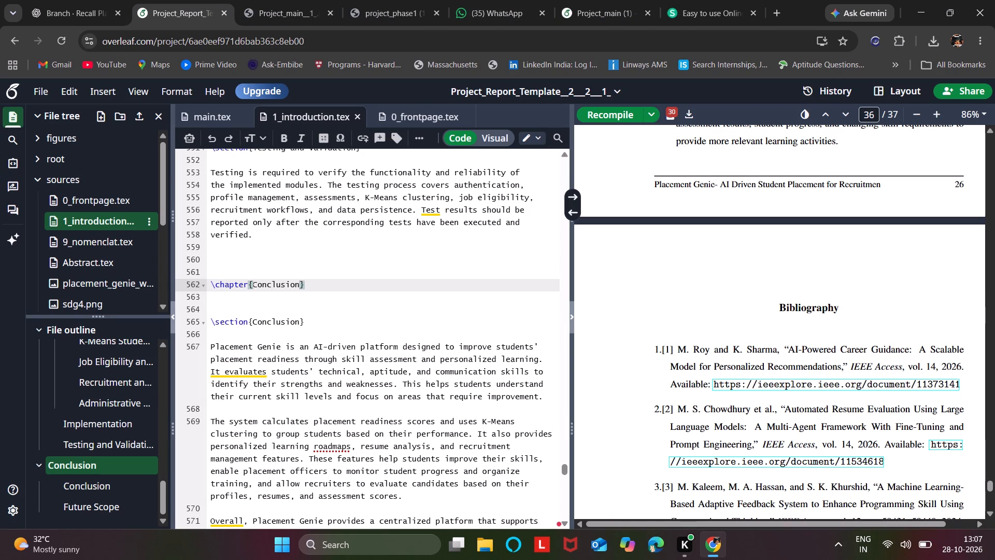
scroll(396, 407, down, 19)
scroll(396, 407, up, 4)
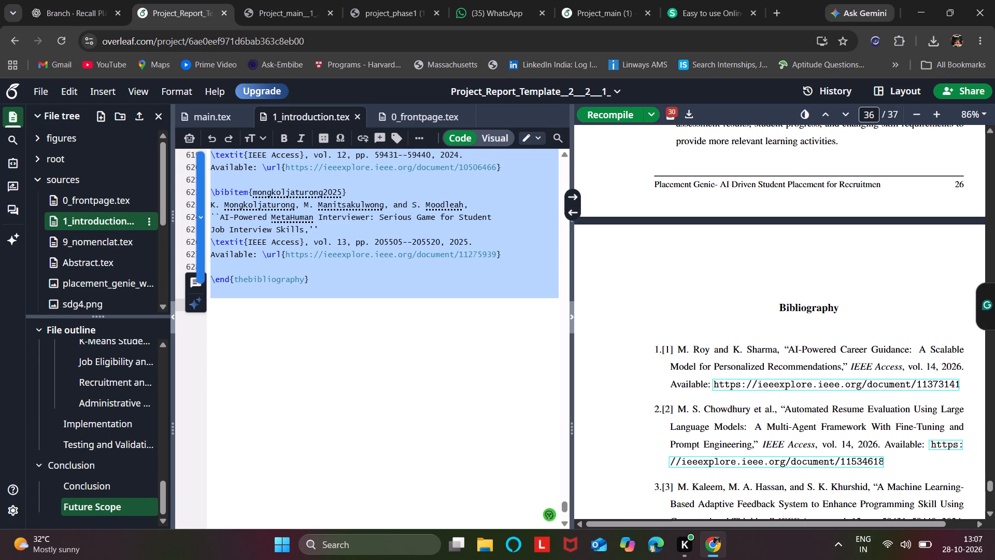
key(BackSpace)
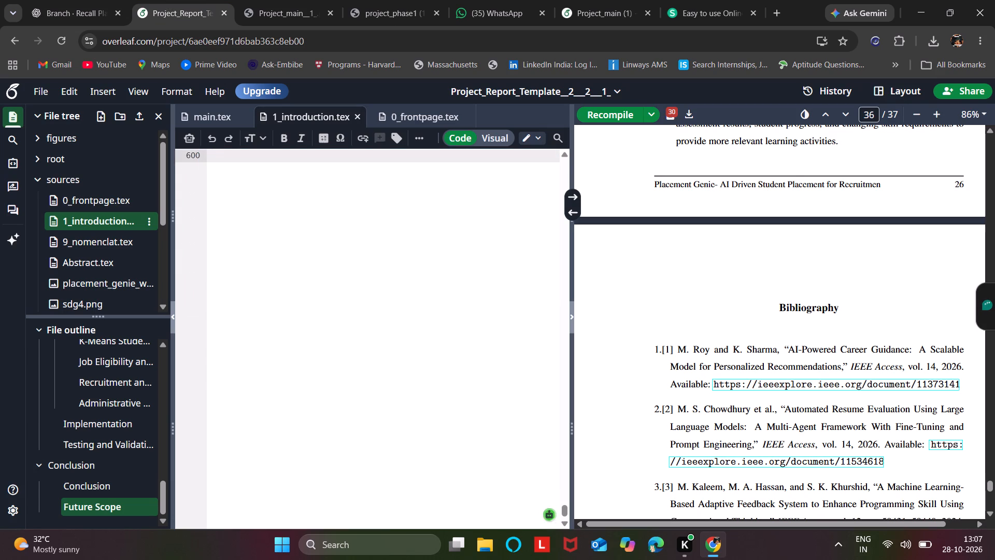
key(ctrl+v)
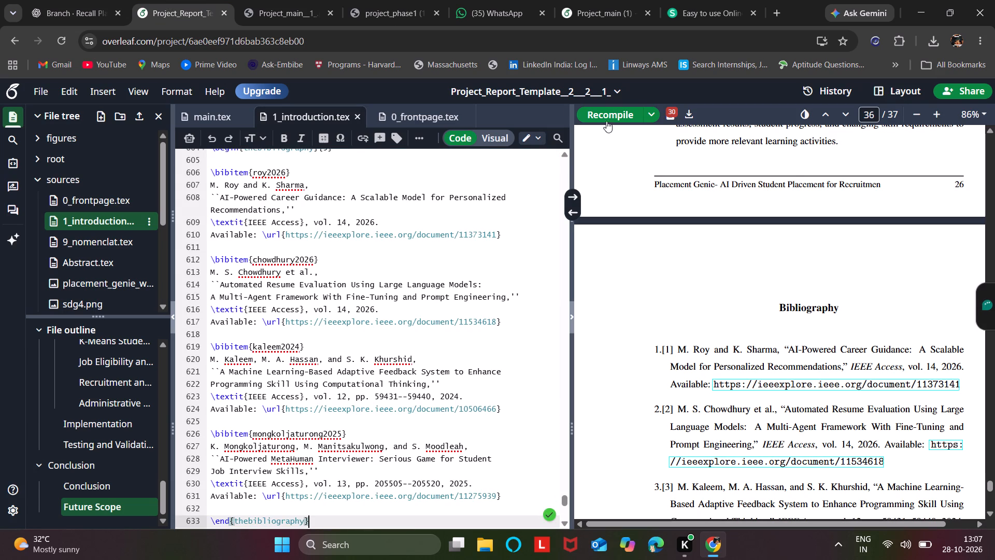
click(606, 120)
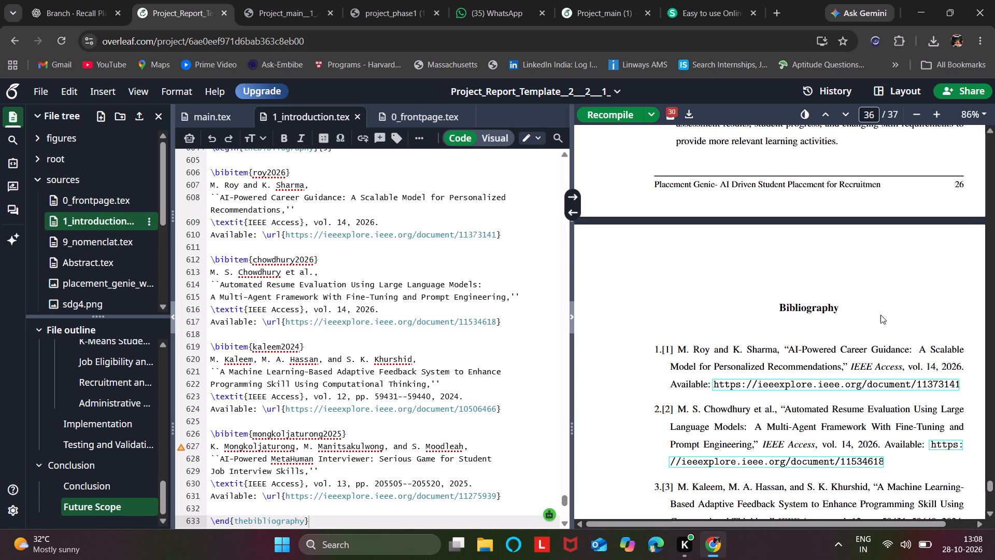
Check the bibliography page heading, the table of contents entries and the other pages in the recompiled report preview.
scroll(831, 261, down, 1)
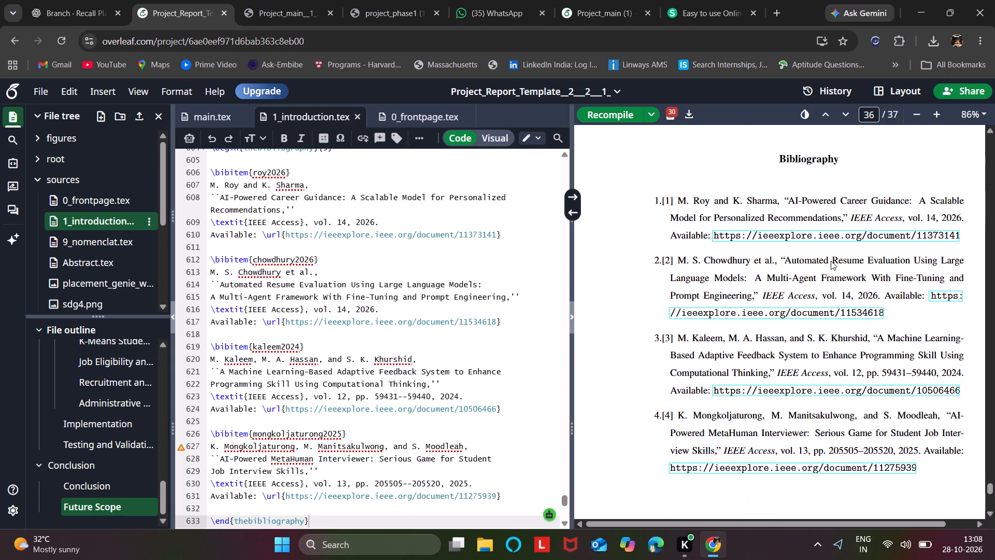
scroll(831, 261, down, 1)
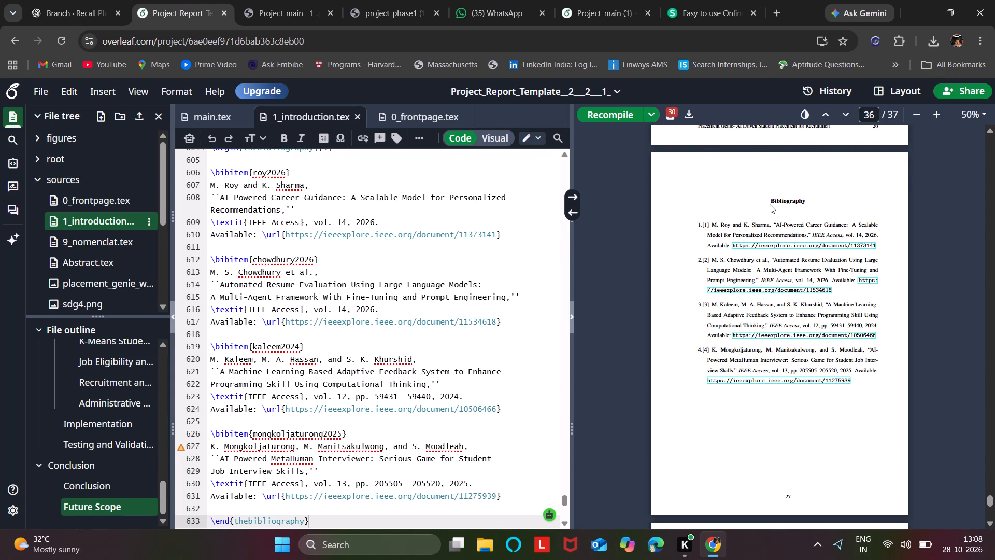
scroll(772, 205, up, 2)
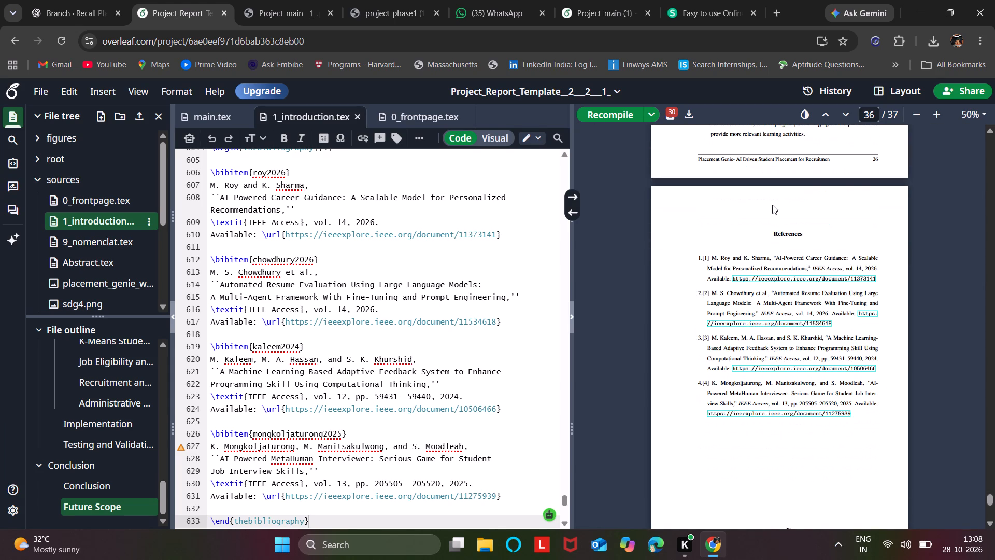
scroll(772, 205, up, 6)
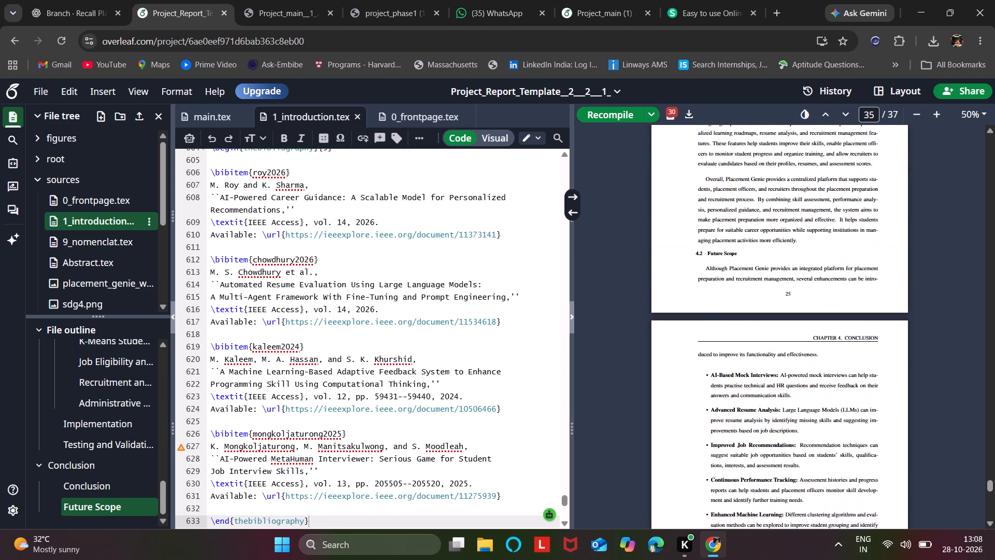
scroll(772, 205, up, 1)
scroll(772, 205, up, 20)
scroll(772, 205, up, 11)
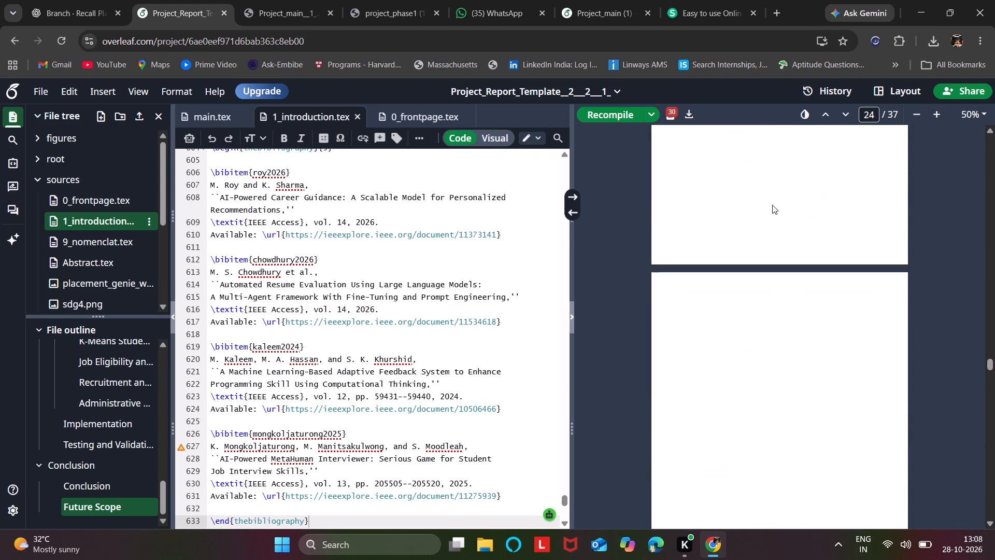
scroll(772, 205, up, 20)
scroll(772, 205, up, 1)
scroll(772, 205, down, 3)
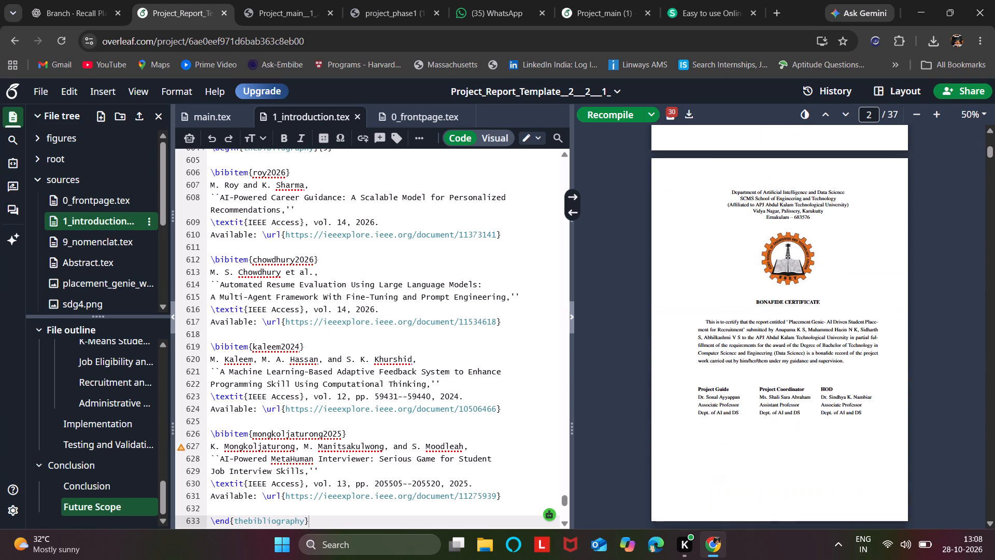
scroll(772, 205, down, 10)
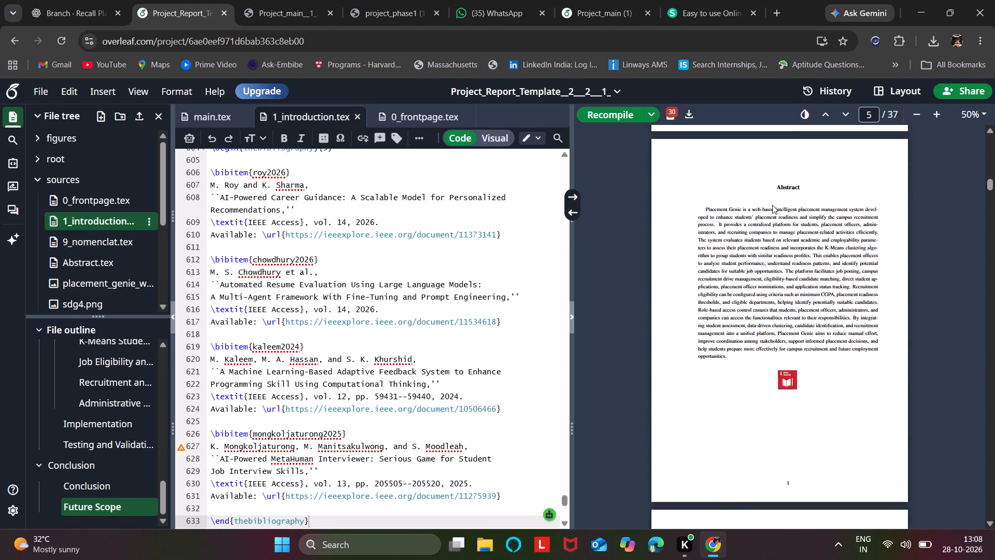
scroll(772, 205, down, 7)
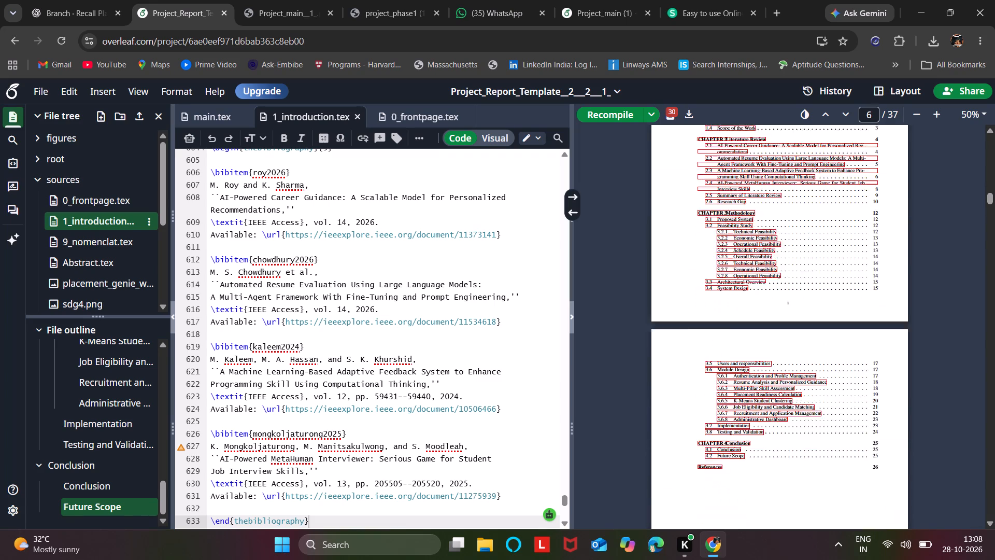
scroll(772, 205, down, 2)
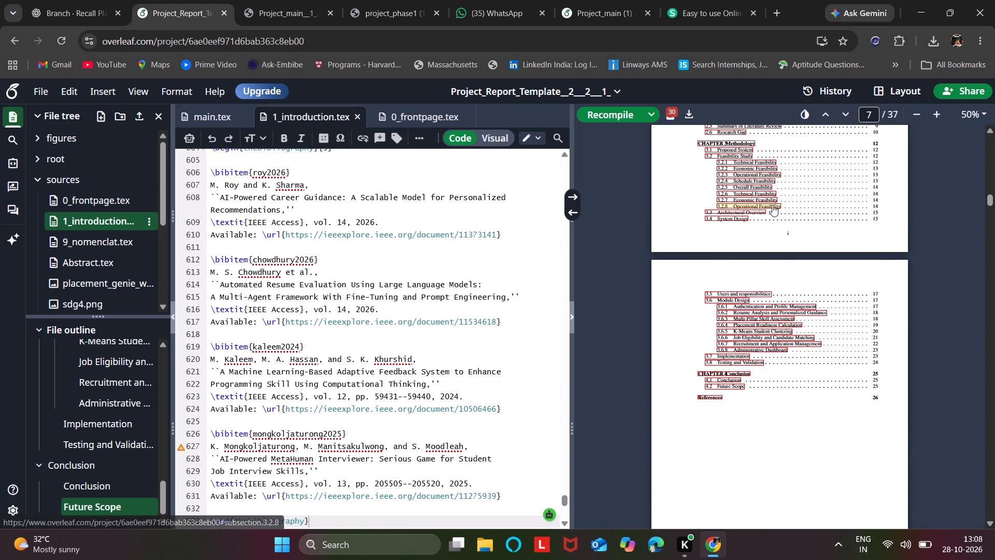
scroll(756, 335, down, 6)
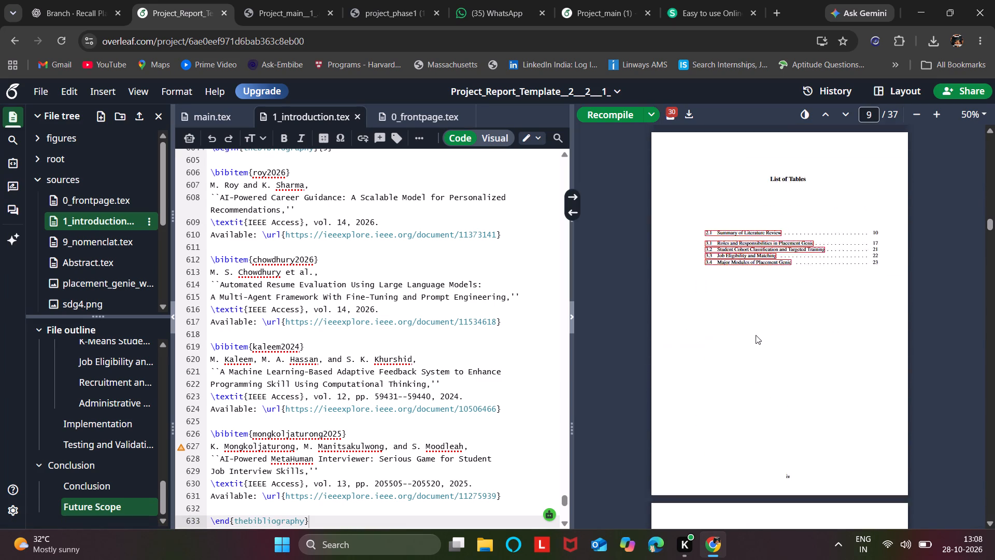
scroll(756, 335, down, 8)
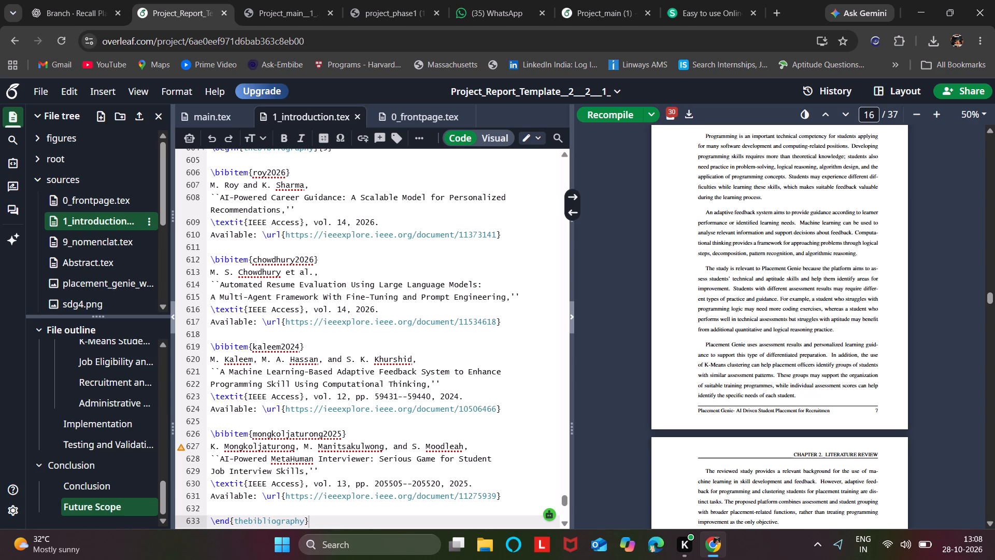
Download the compiled report as a PDF and the Overleaf project source as a .zip.
click(685, 115)
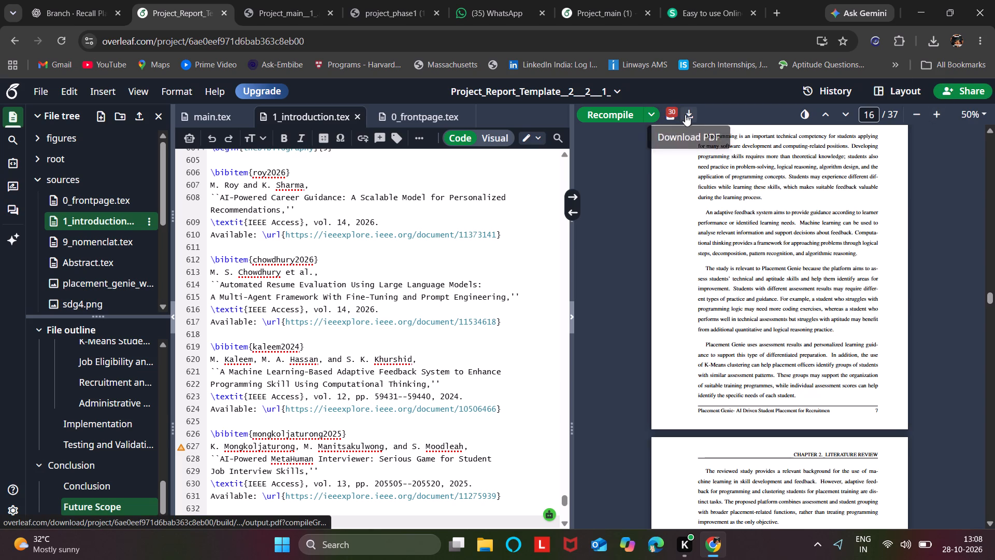
click(614, 88)
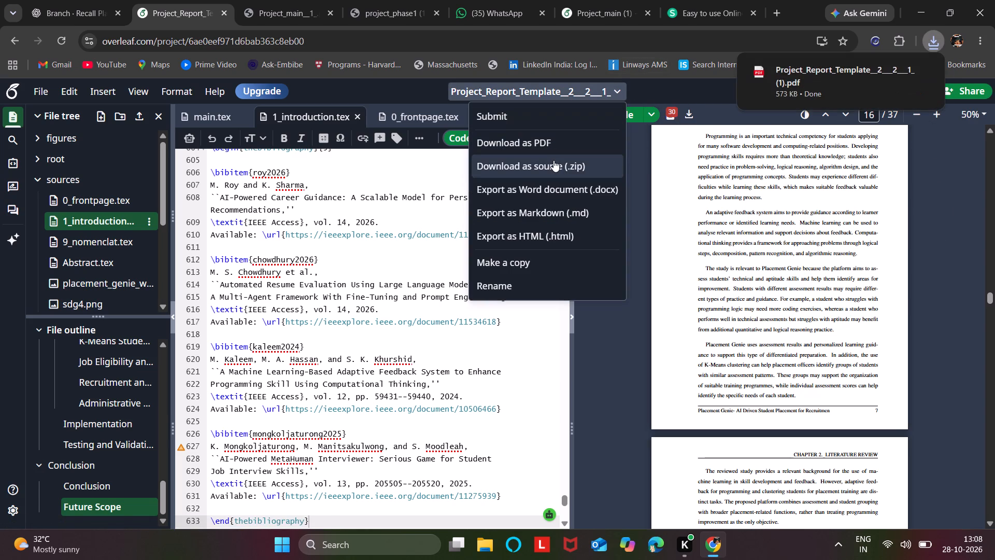
click(553, 160)
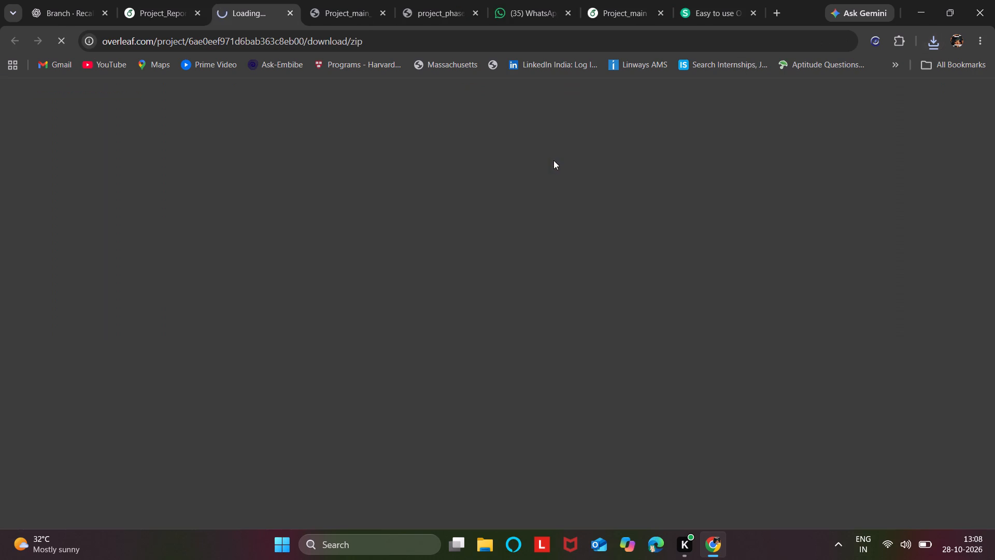
In Sejda, leave the old document without saving and upload the report PDF from Downloads to the online PDF editor.
click(703, 0)
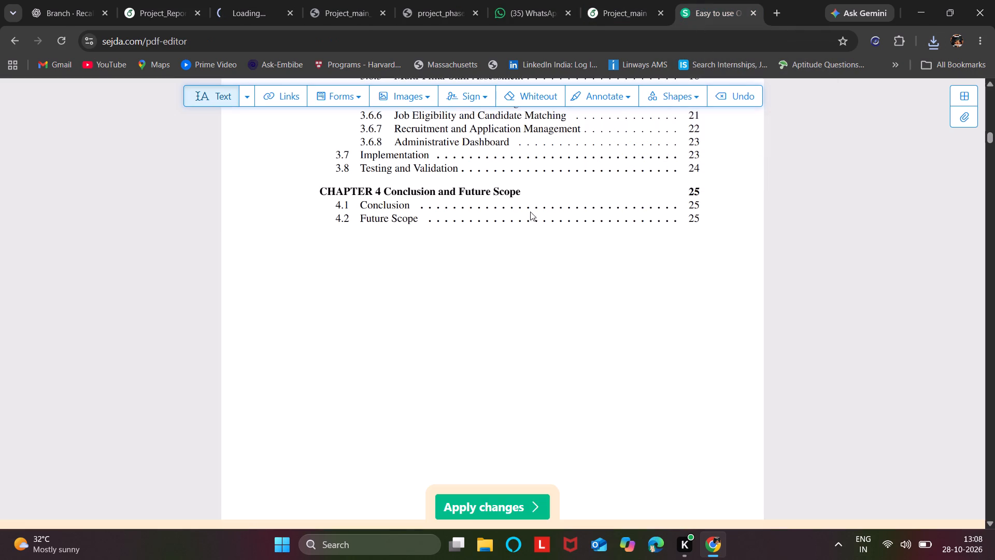
click(18, 40)
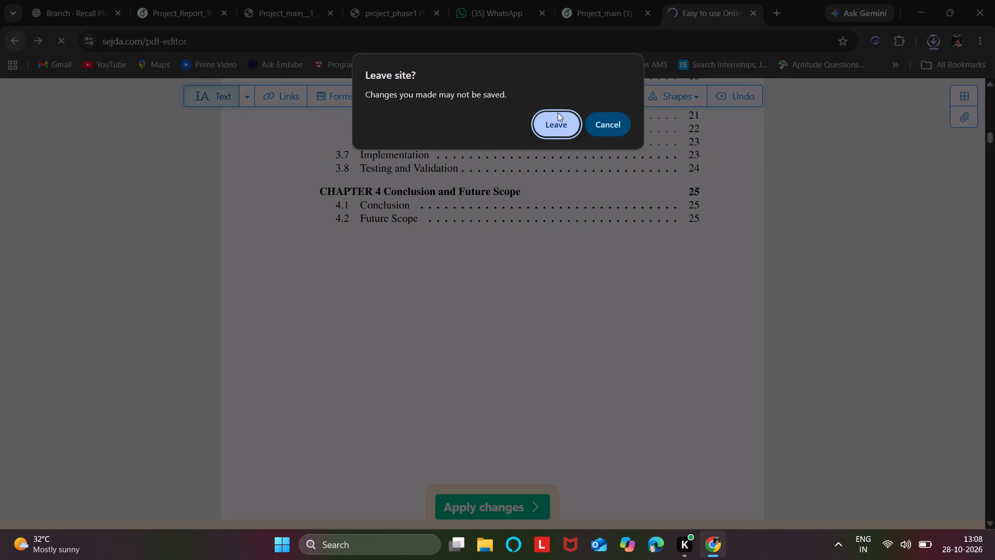
click(555, 124)
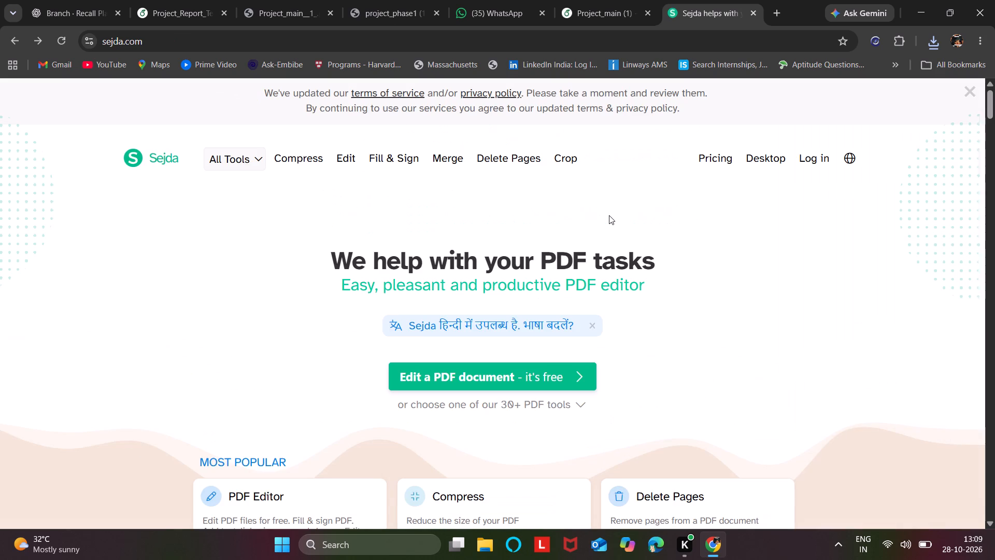
click(445, 374)
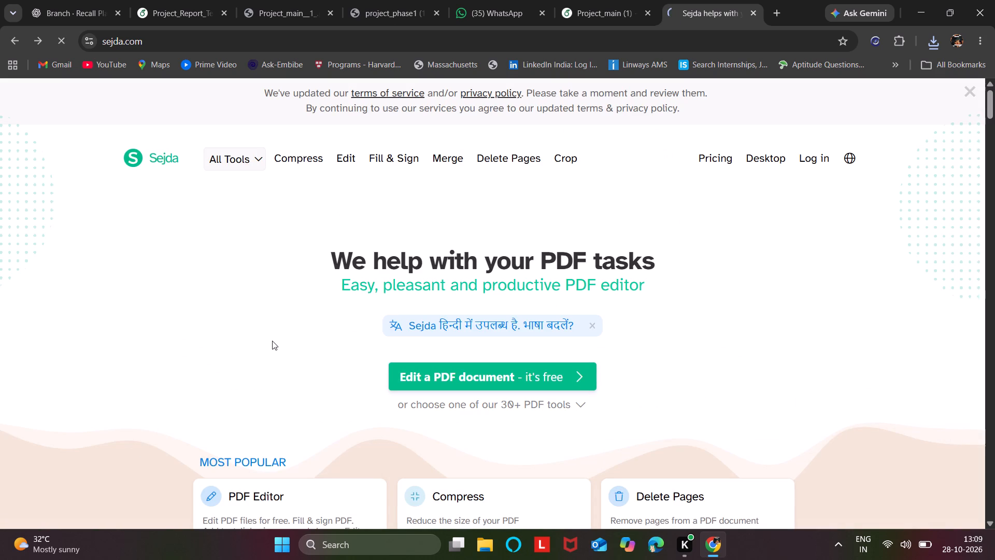
click(477, 281)
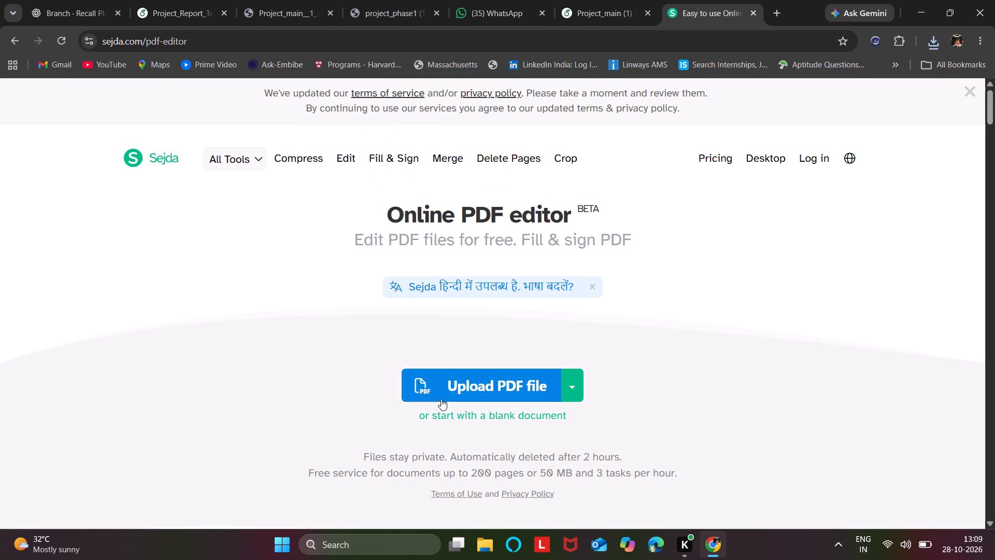
click(462, 389)
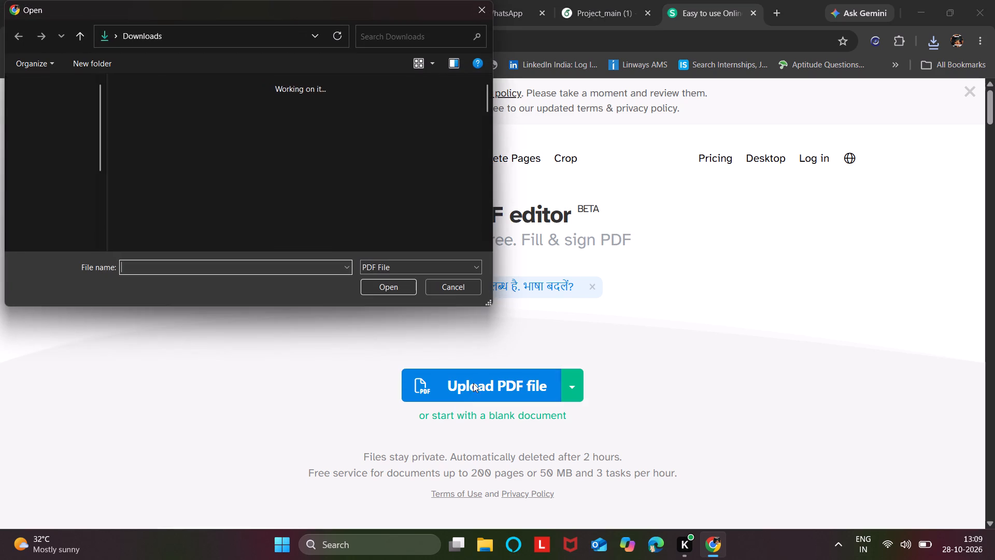
double_click(241, 103)
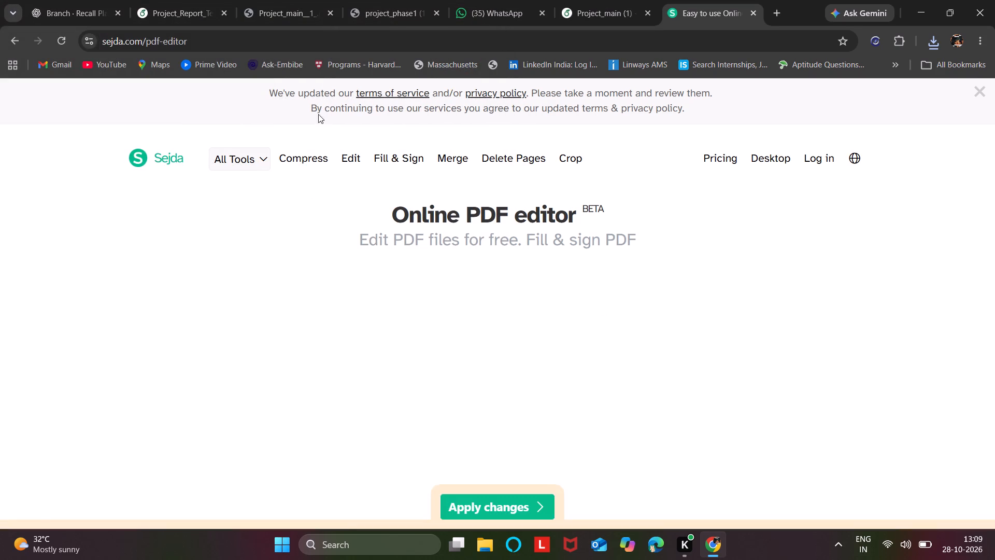
In the table of contents, insert two spaces between "CHAPTER 1" and "Introduction".
scroll(532, 346, down, 7)
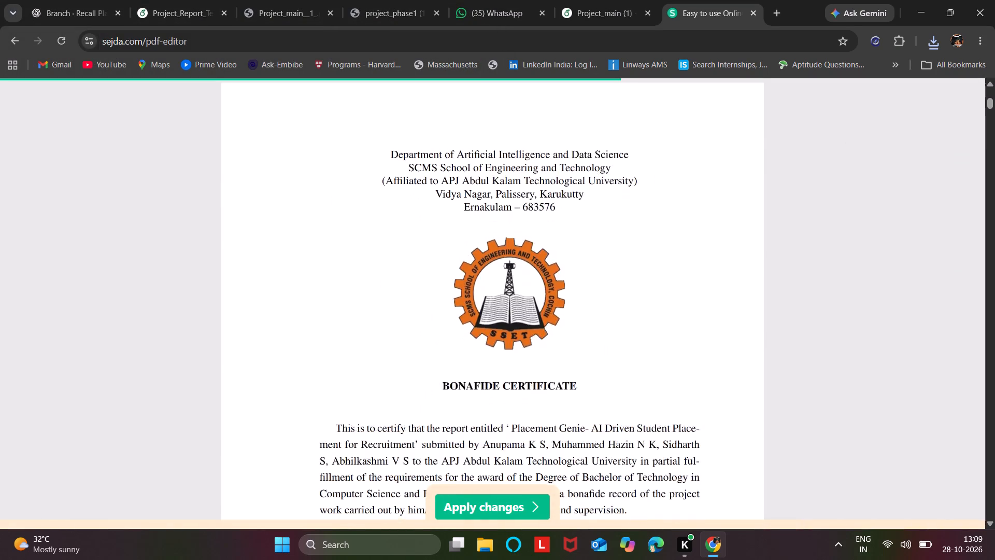
scroll(532, 346, down, 8)
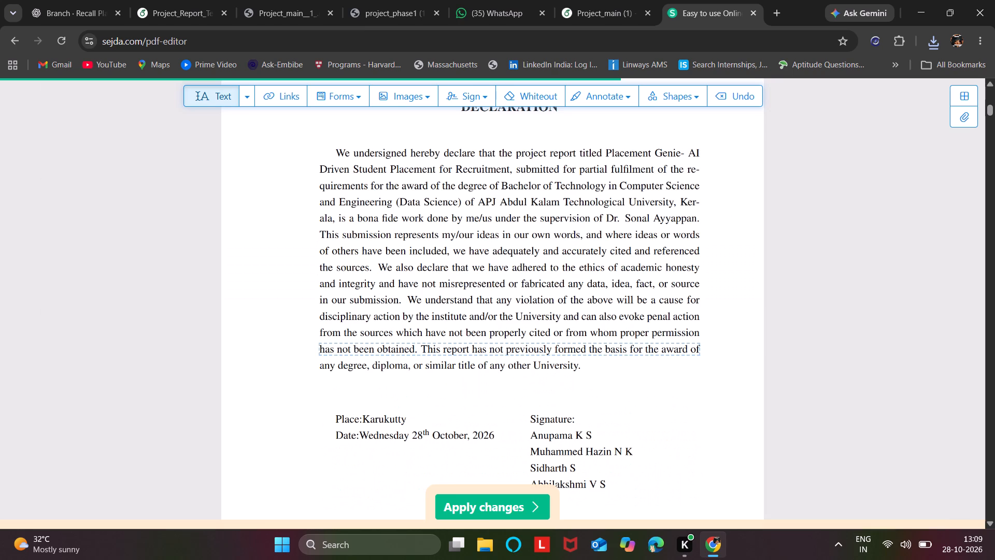
scroll(532, 346, down, 6)
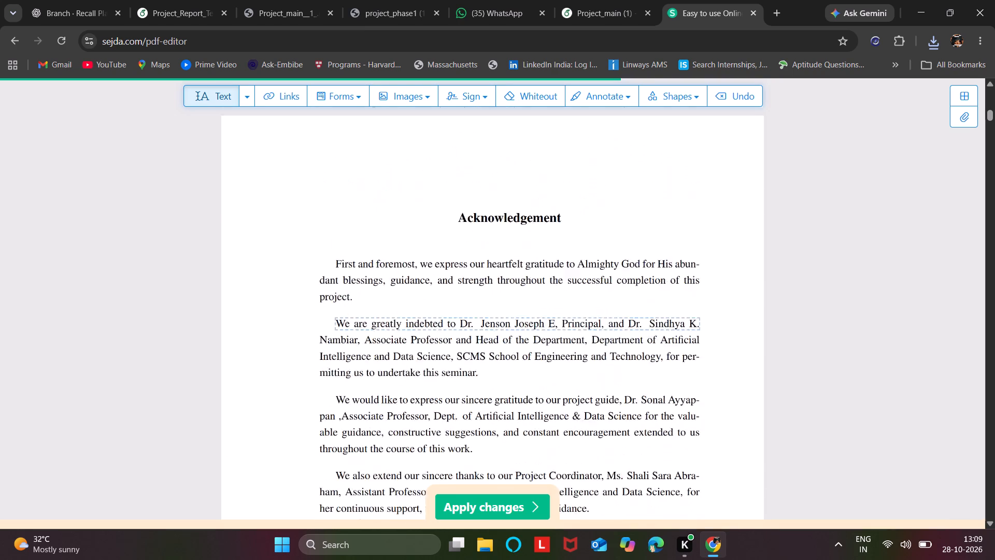
scroll(532, 346, down, 13)
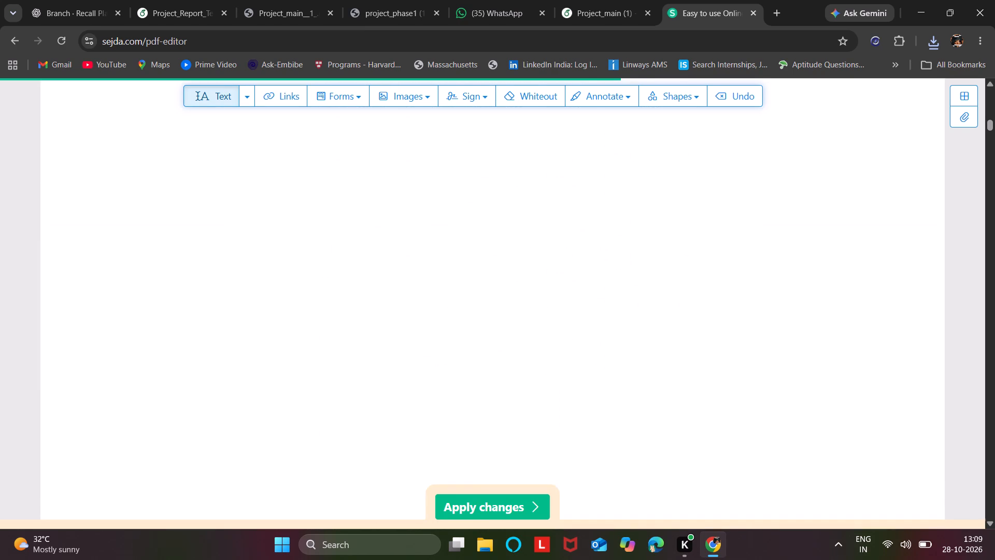
scroll(532, 346, down, 5)
scroll(532, 346, up, 2)
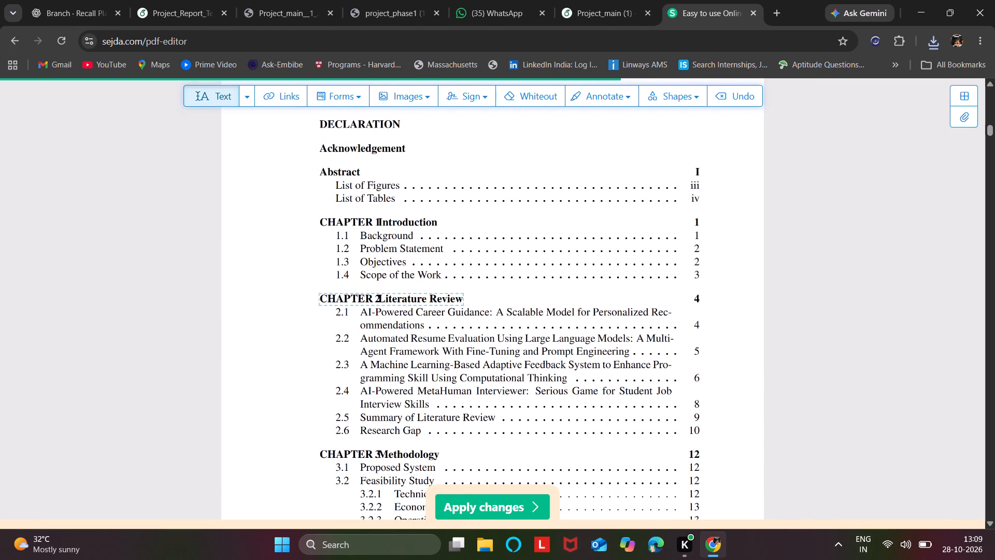
double_click(377, 221)
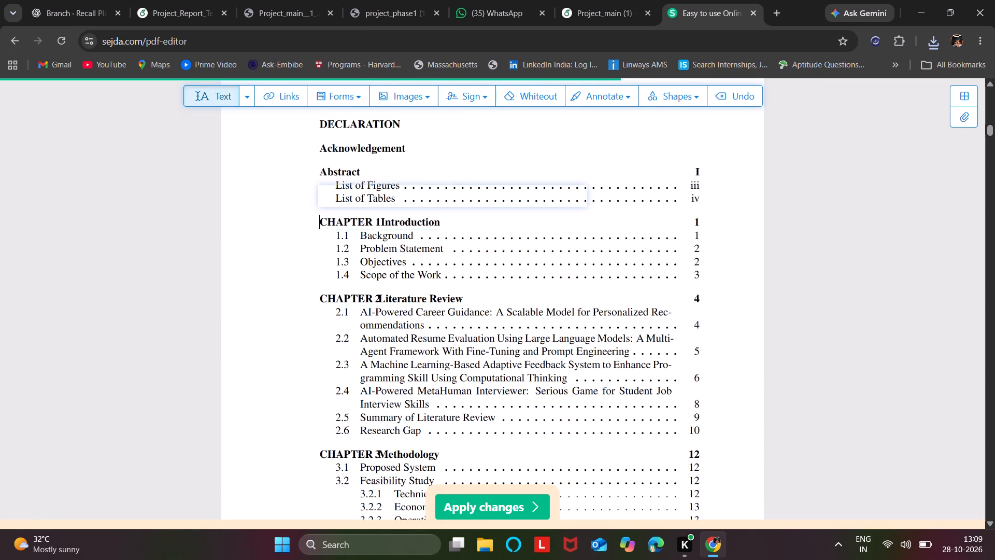
click(377, 221)
key(Right)
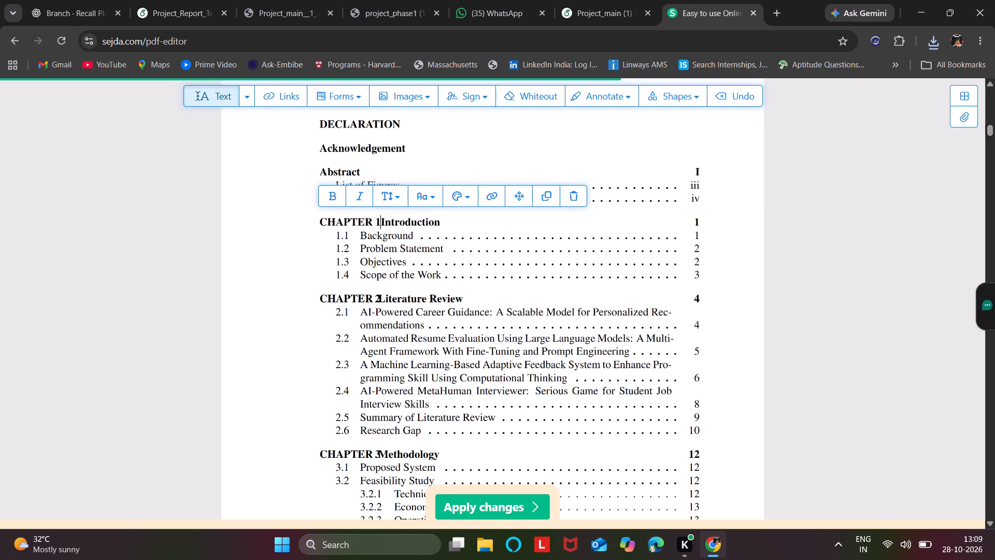
key(Right)
key(Left)
key(space)
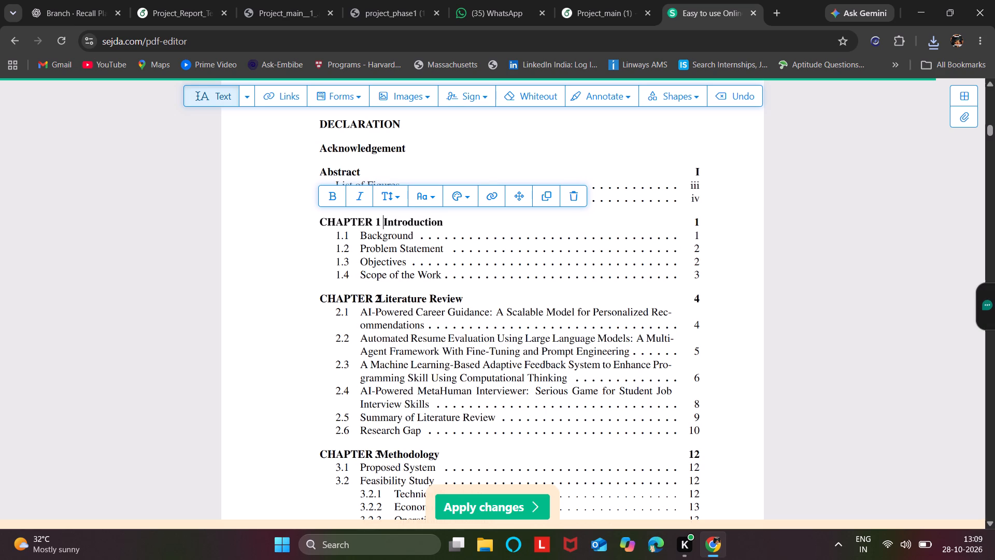
key(space)
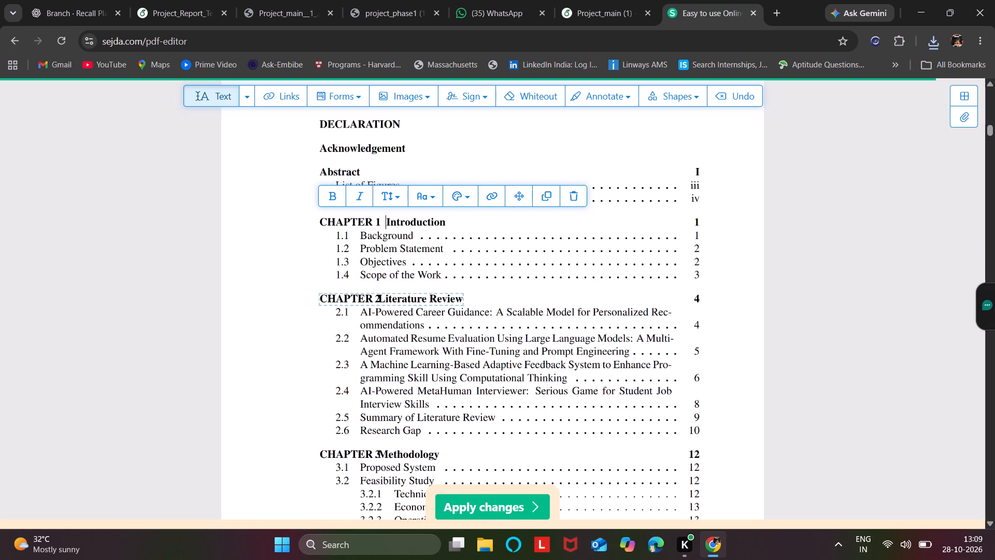
Insert two spaces after the chapter number in the "CHAPTER 2 Literature Review" and "CHAPTER 3 Methodology" contents entries.
click(377, 295)
click(377, 295)
key(Right)
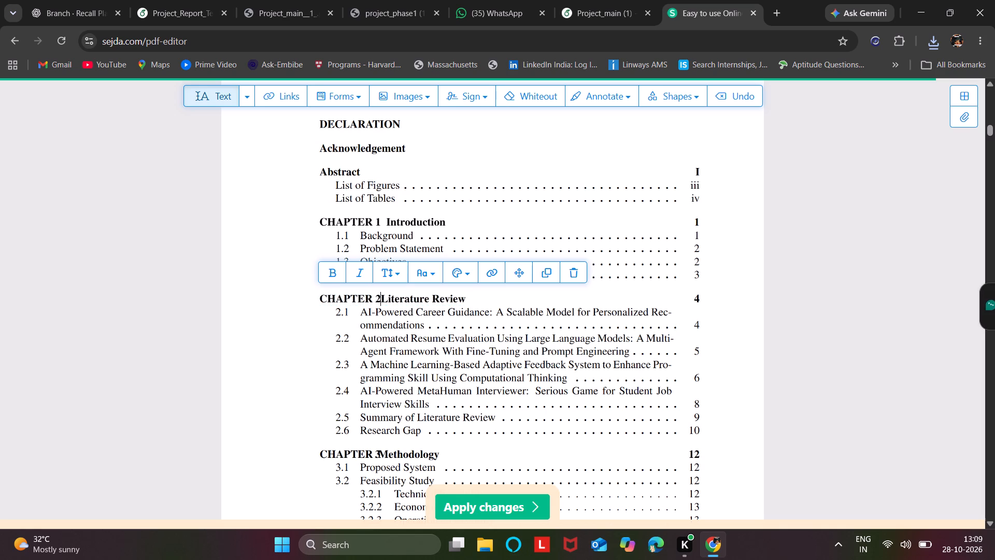
key(space)
key(space)
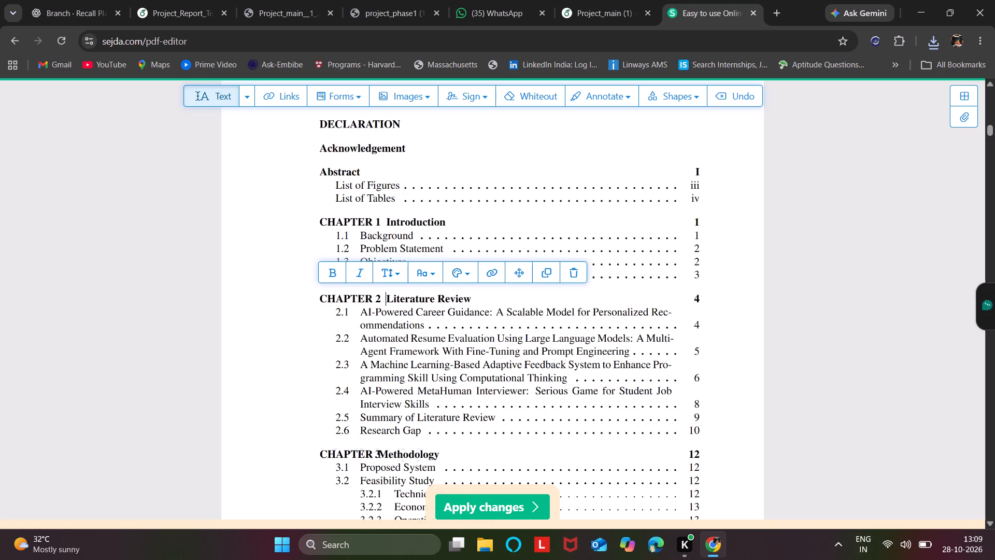
click(381, 459)
click(380, 454)
key(space)
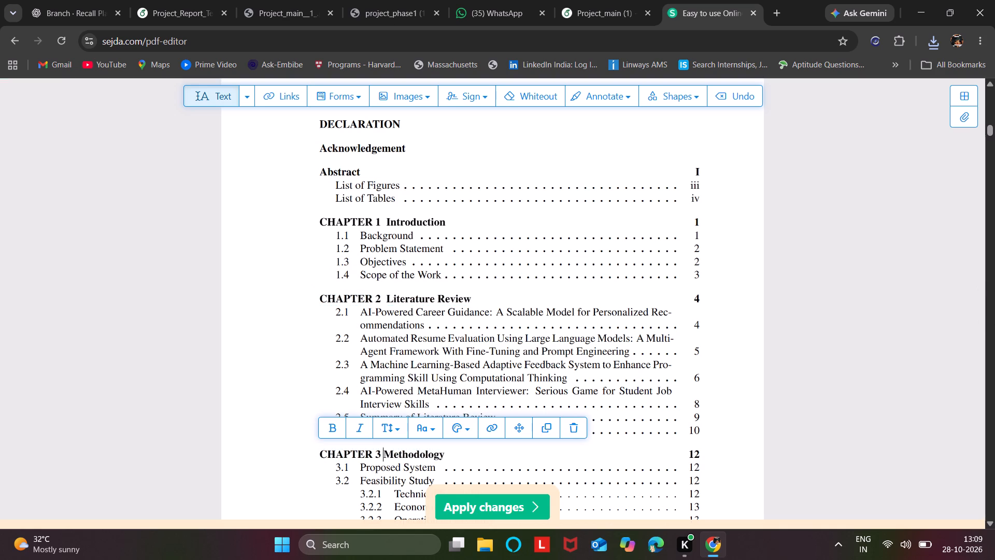
key(space)
Insert two spaces between "CHAPTER 4" and "Conclusion" in the table of contents and apply the changes to the PDF.
scroll(380, 454, down, 8)
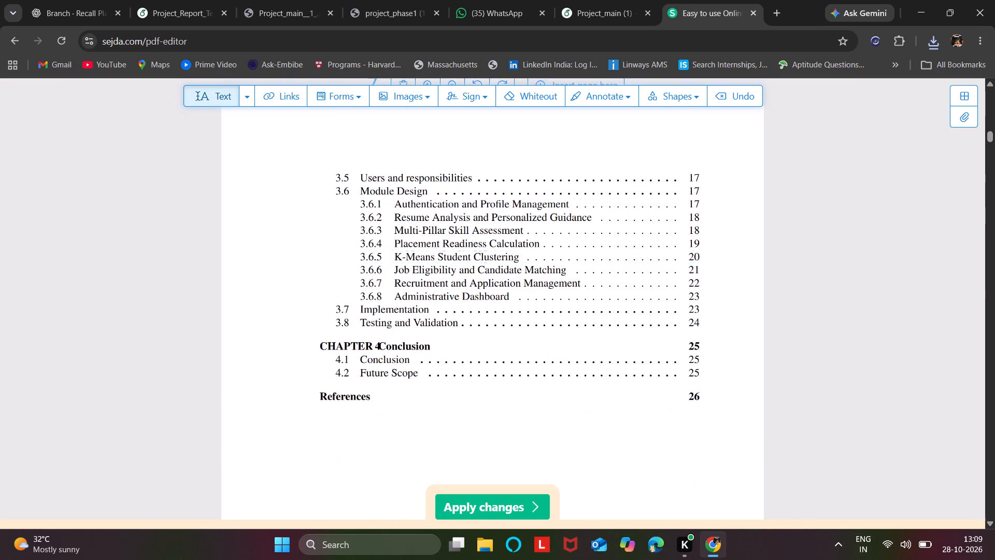
scroll(380, 454, down, 1)
click(381, 314)
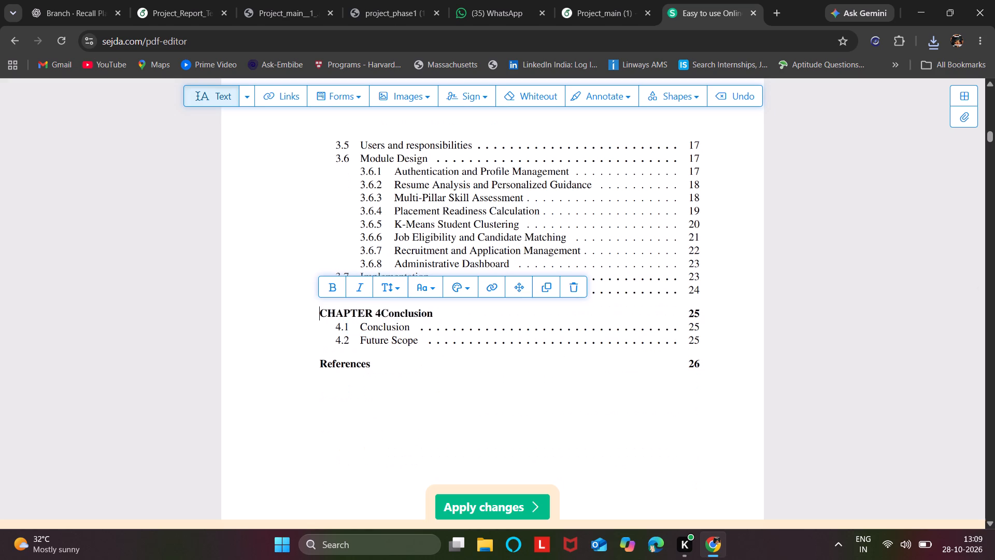
click(381, 314)
key(space)
key(space)
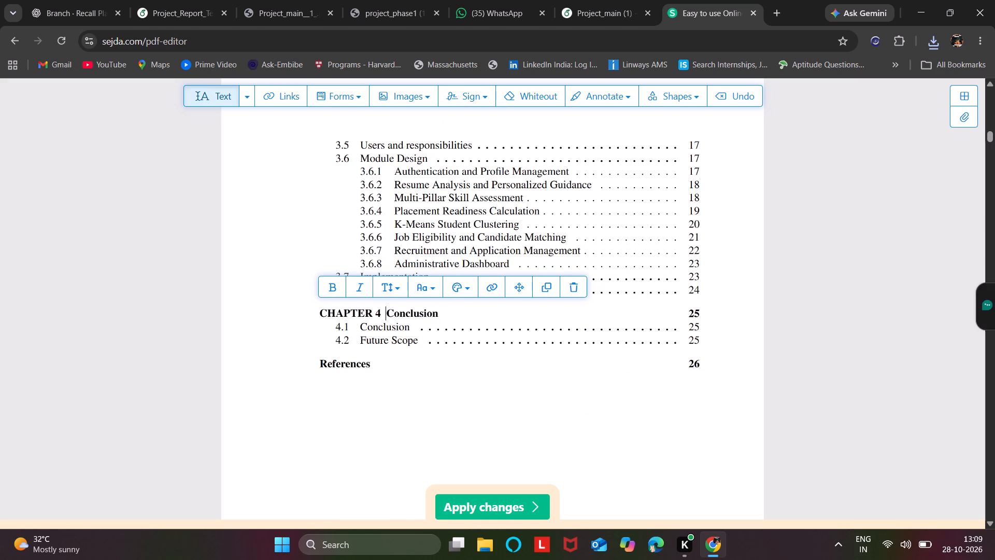
click(507, 501)
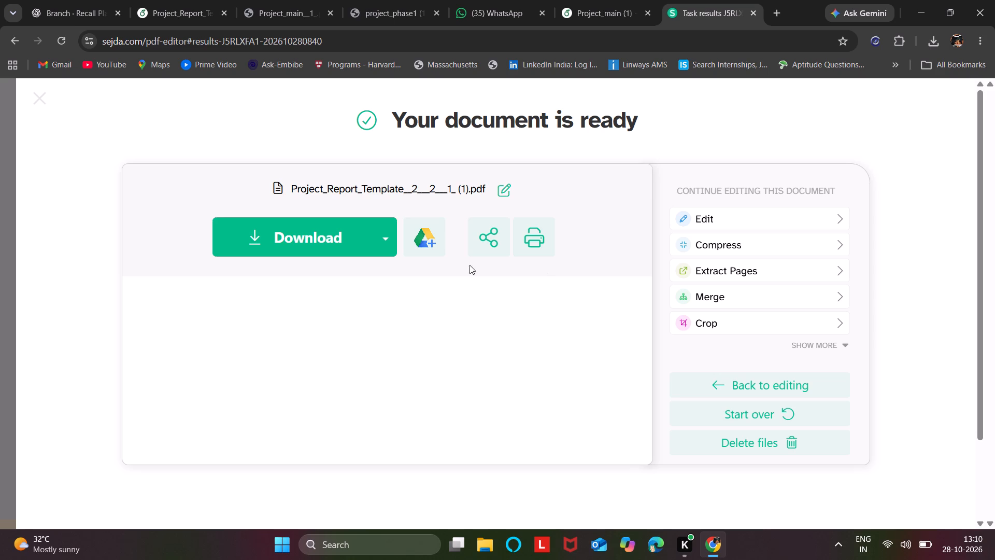
Replace the edited PDF's filename with a new one starting with "project".
click(495, 186)
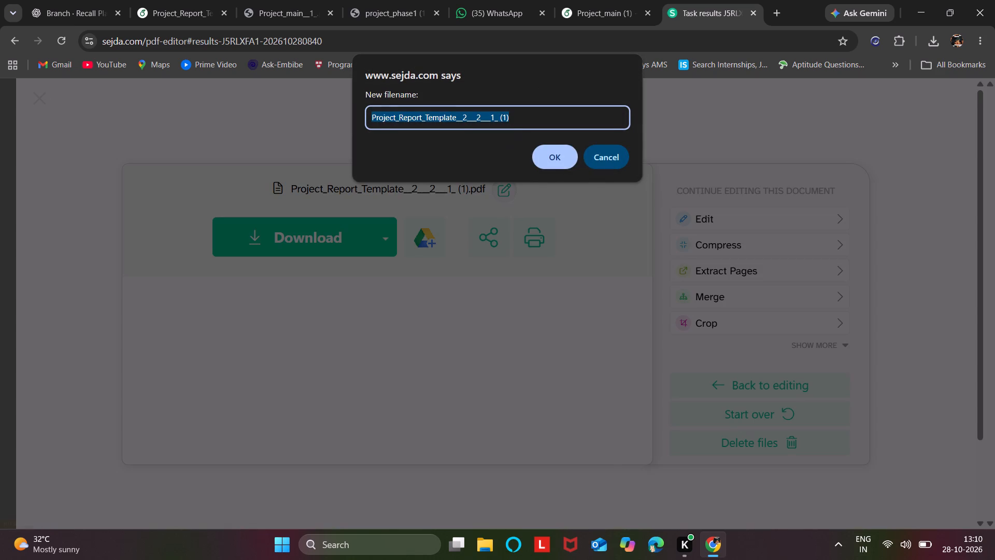
key(BackSpace)
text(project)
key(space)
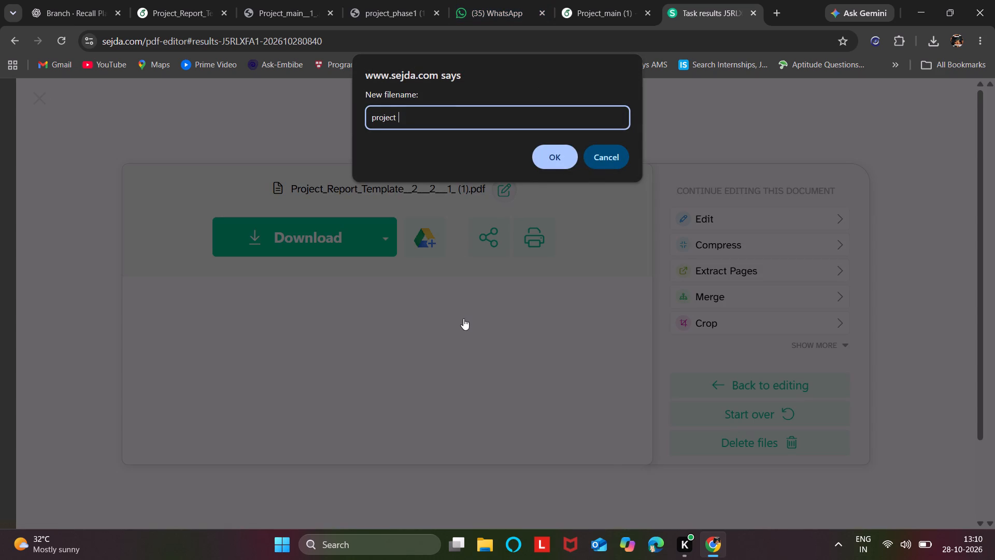
Clear the partly entered filename and rename the edited PDF as team9_project_report.
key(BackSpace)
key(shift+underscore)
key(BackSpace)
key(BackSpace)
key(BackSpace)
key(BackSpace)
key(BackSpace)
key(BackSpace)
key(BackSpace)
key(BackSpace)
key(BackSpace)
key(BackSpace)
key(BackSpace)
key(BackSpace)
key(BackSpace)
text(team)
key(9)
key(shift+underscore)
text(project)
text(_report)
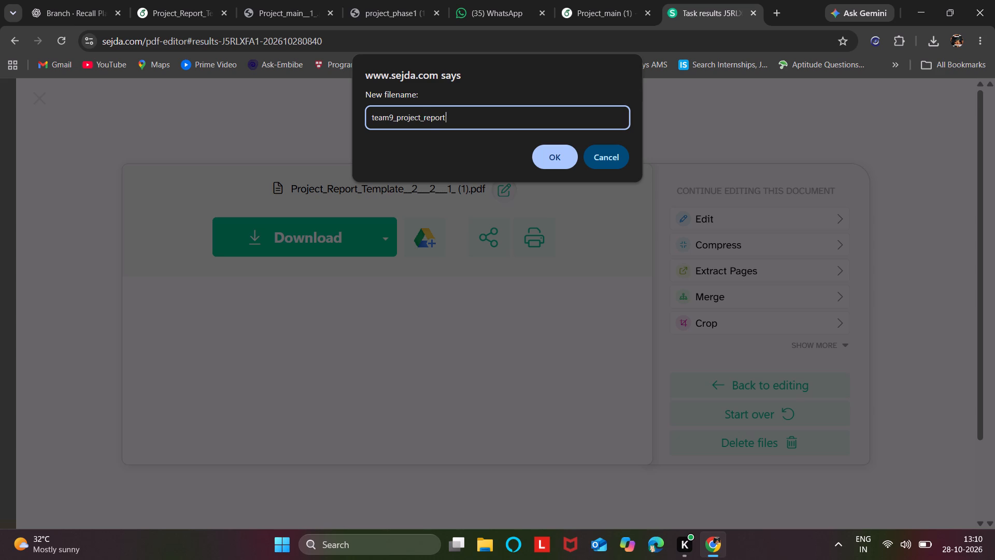
click(562, 161)
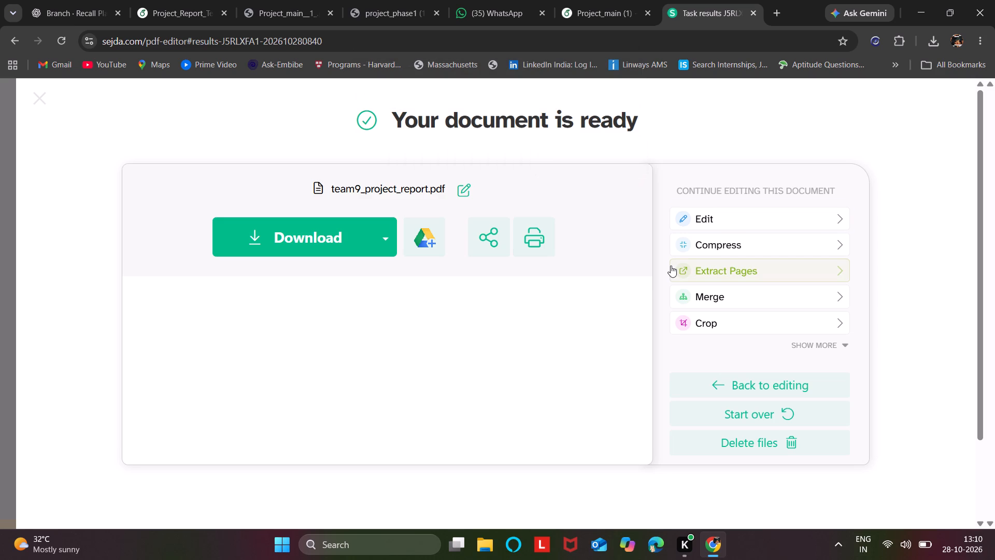
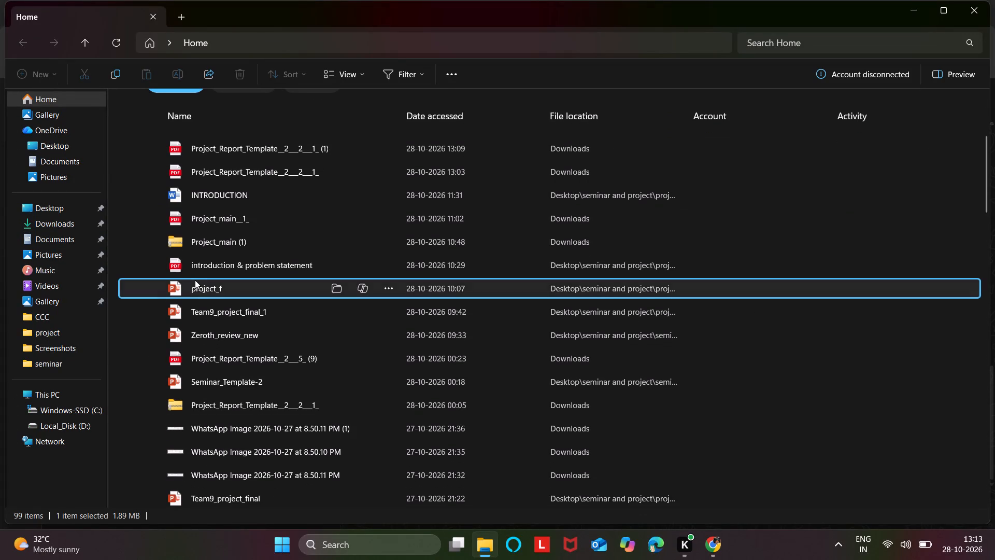
Open the project_f presentation from the recent files in File Explorer.
double_click(195, 286)
double_click(218, 286)
double_click(173, 289)
double_click(206, 289)
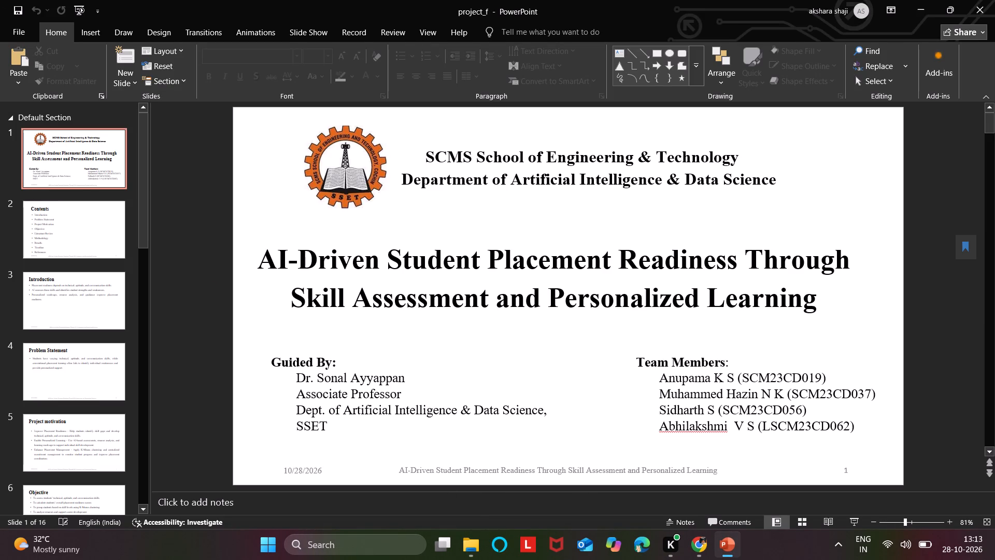
Shrink the project_f presentation to a floating window, minimize File Explorer, and place the presentation over the Seminar & Project WhatsApp chat.
click(961, 1)
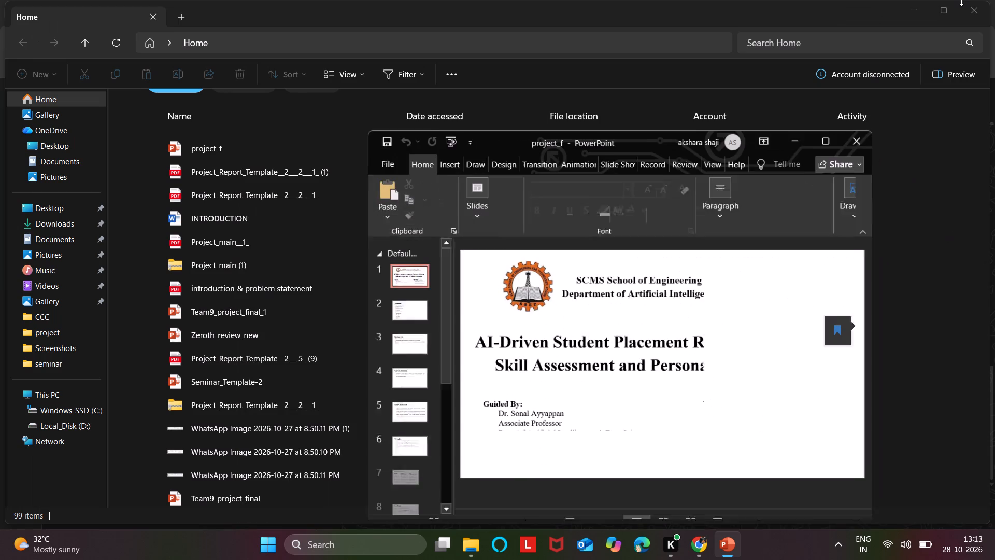
click(917, 10)
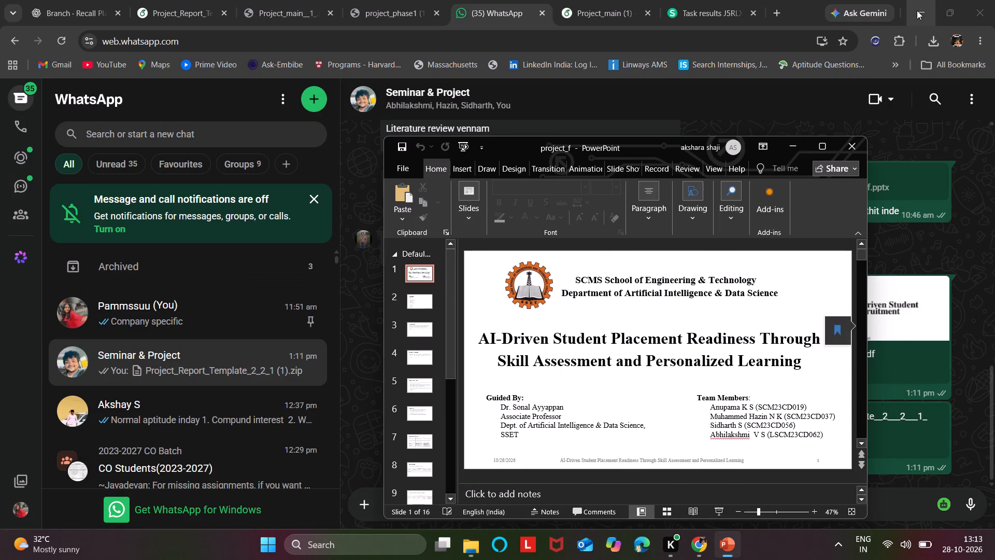
drag(523, 145, 395, 161)
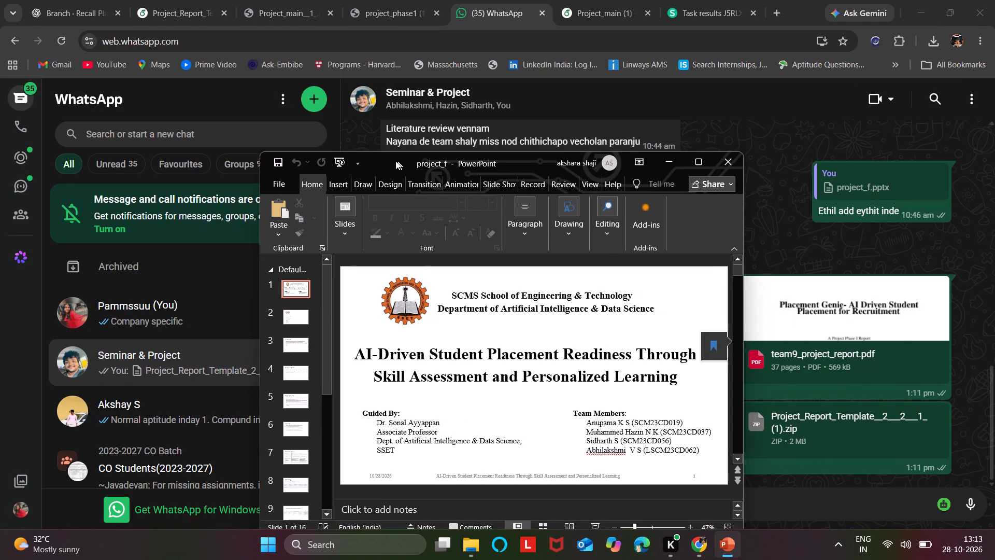
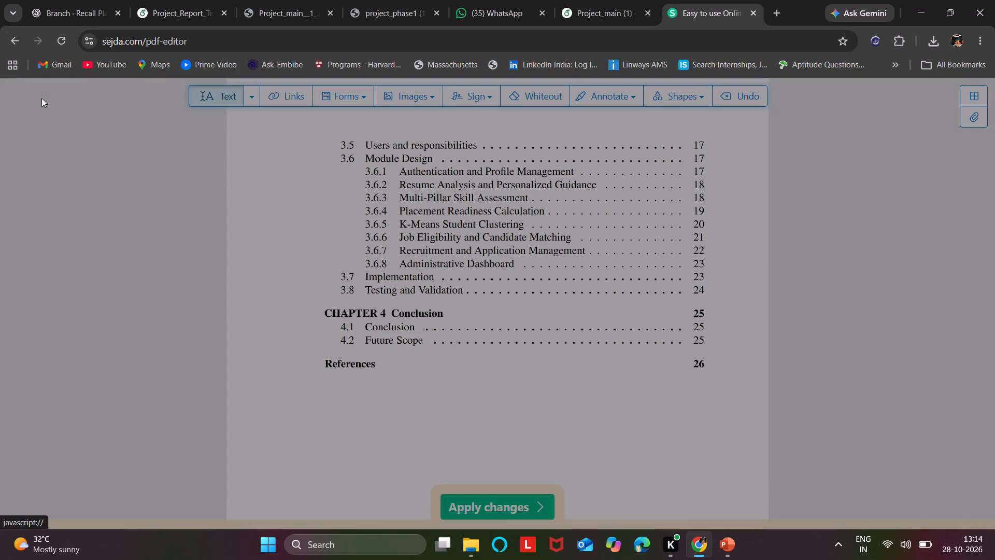
View the report's title page, and switch to the project_f presentation in PowerPoint.
scroll(421, 298, up, 20)
scroll(421, 298, up, 2)
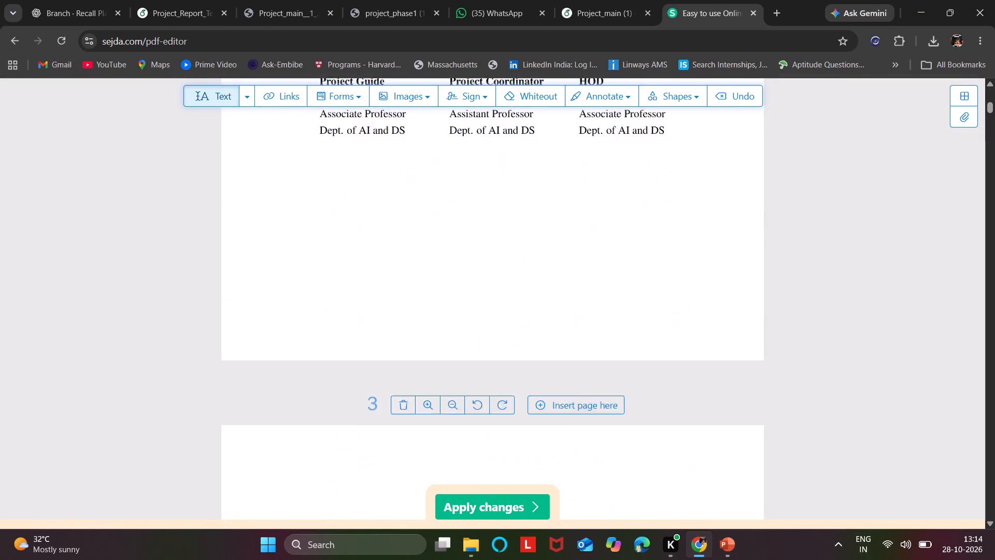
scroll(421, 298, up, 8)
scroll(576, 481, down, 2)
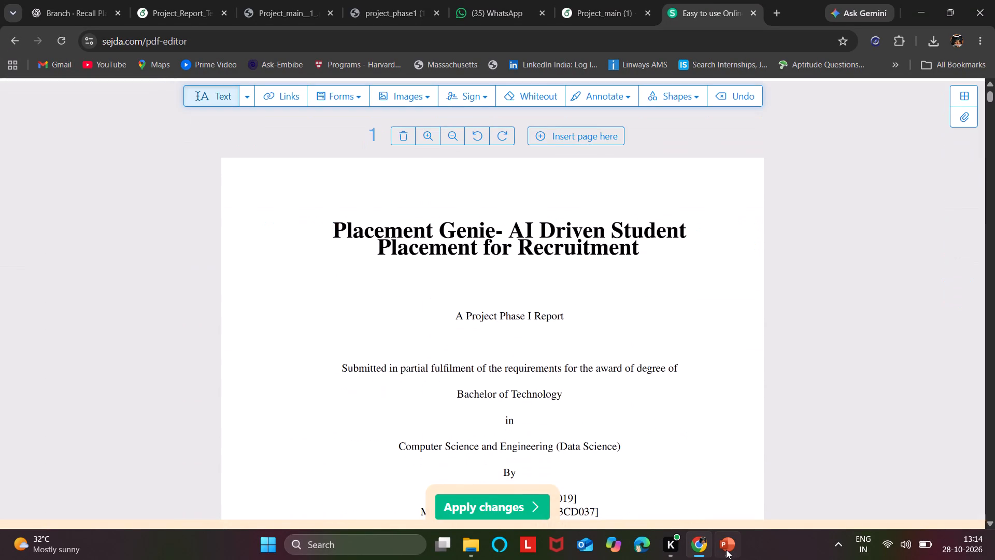
click(721, 500)
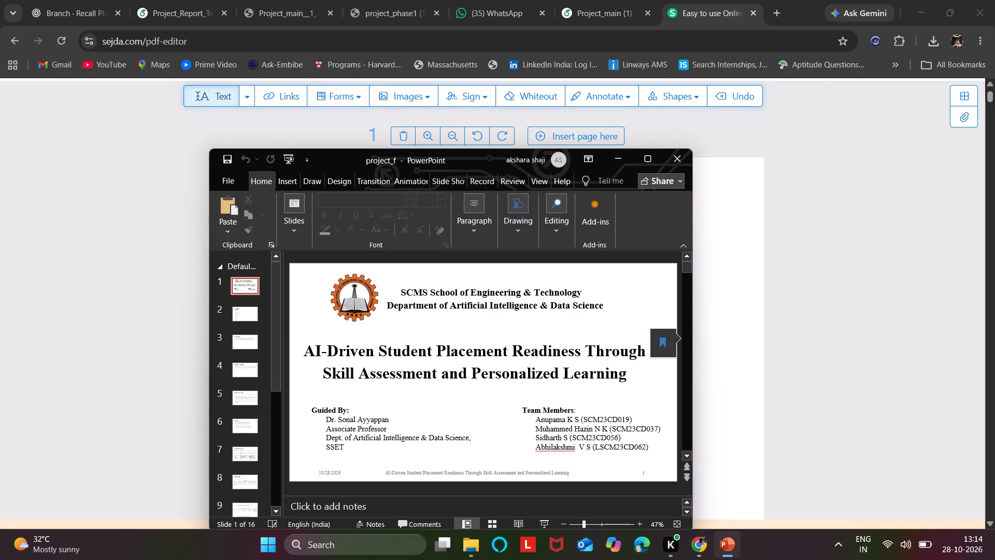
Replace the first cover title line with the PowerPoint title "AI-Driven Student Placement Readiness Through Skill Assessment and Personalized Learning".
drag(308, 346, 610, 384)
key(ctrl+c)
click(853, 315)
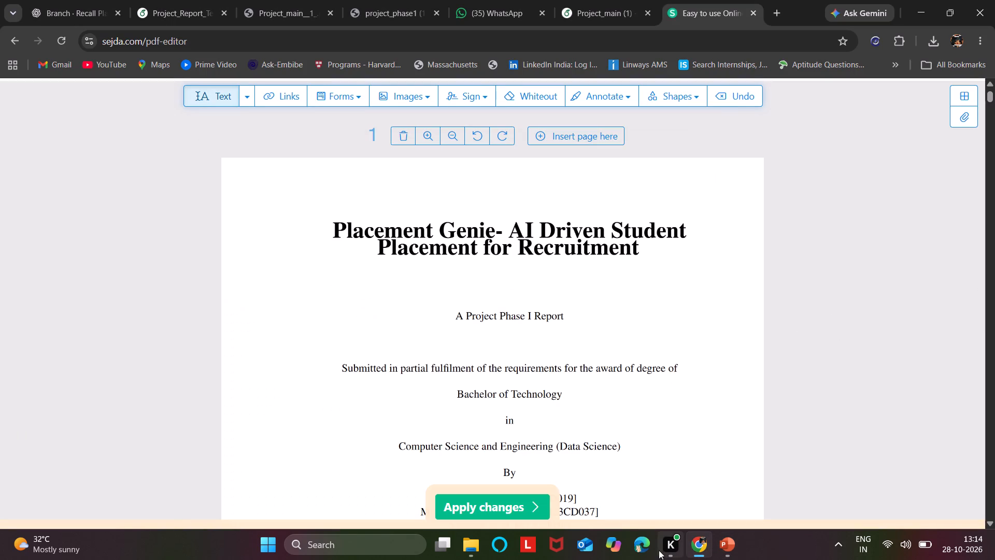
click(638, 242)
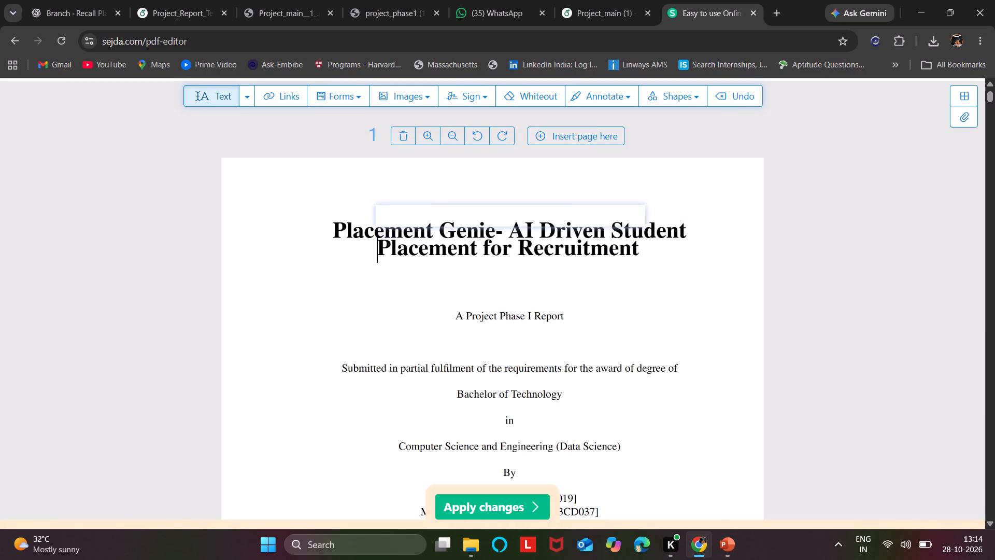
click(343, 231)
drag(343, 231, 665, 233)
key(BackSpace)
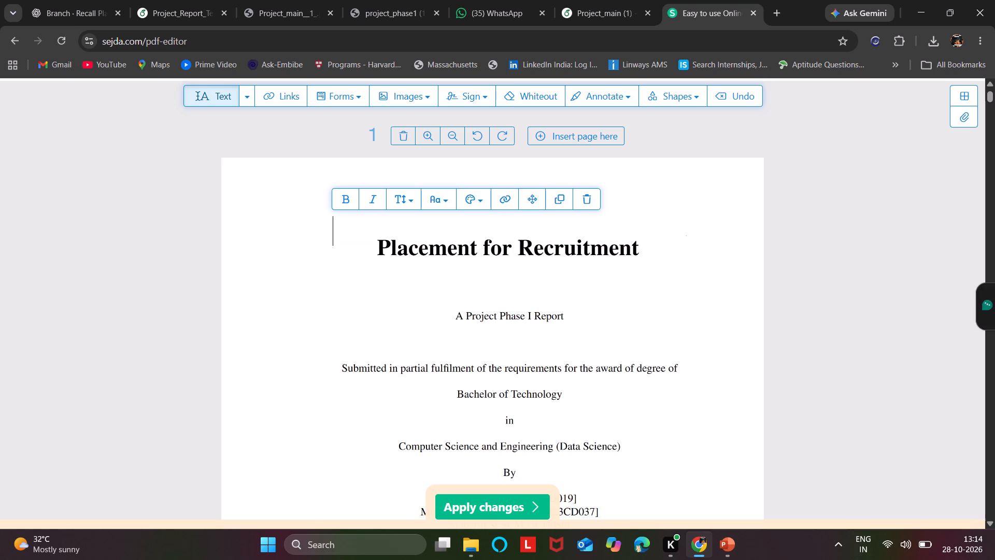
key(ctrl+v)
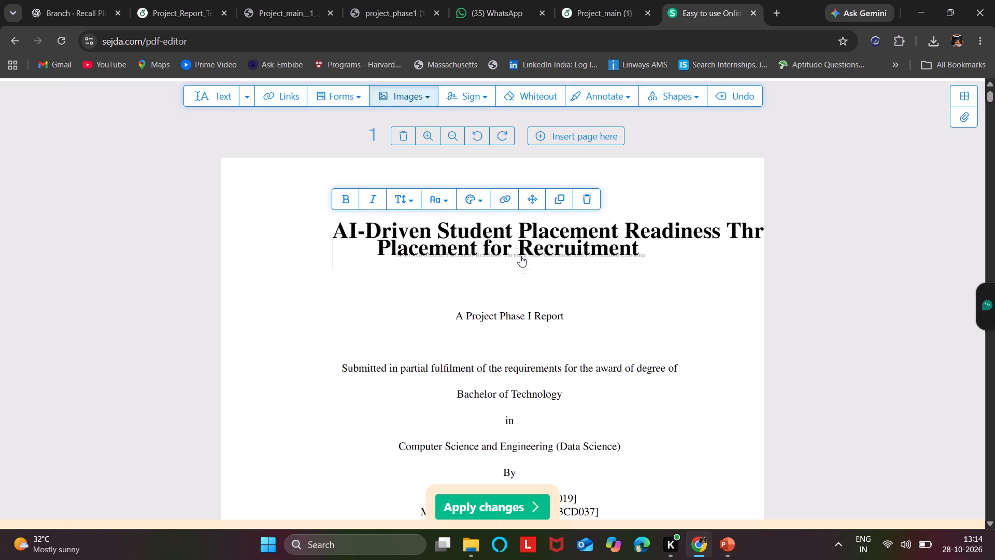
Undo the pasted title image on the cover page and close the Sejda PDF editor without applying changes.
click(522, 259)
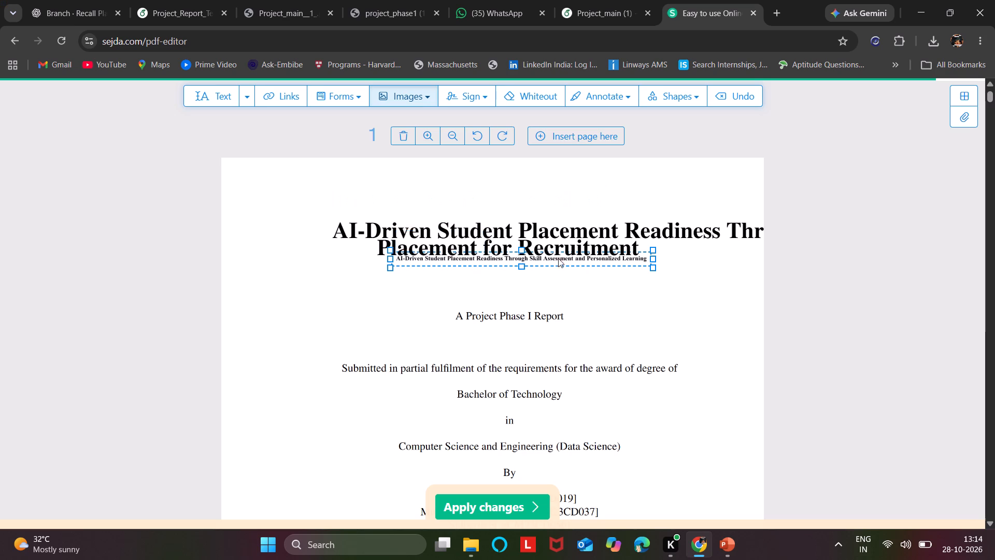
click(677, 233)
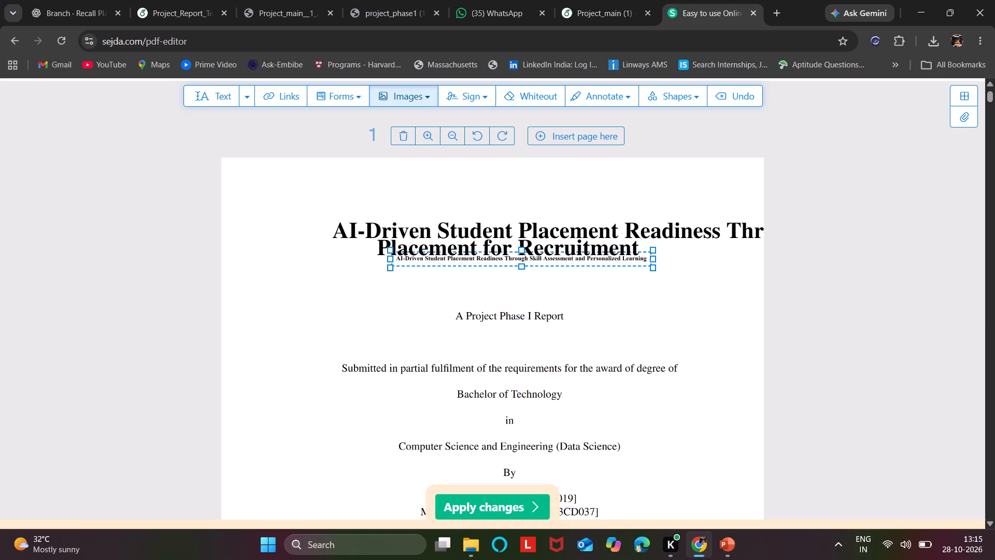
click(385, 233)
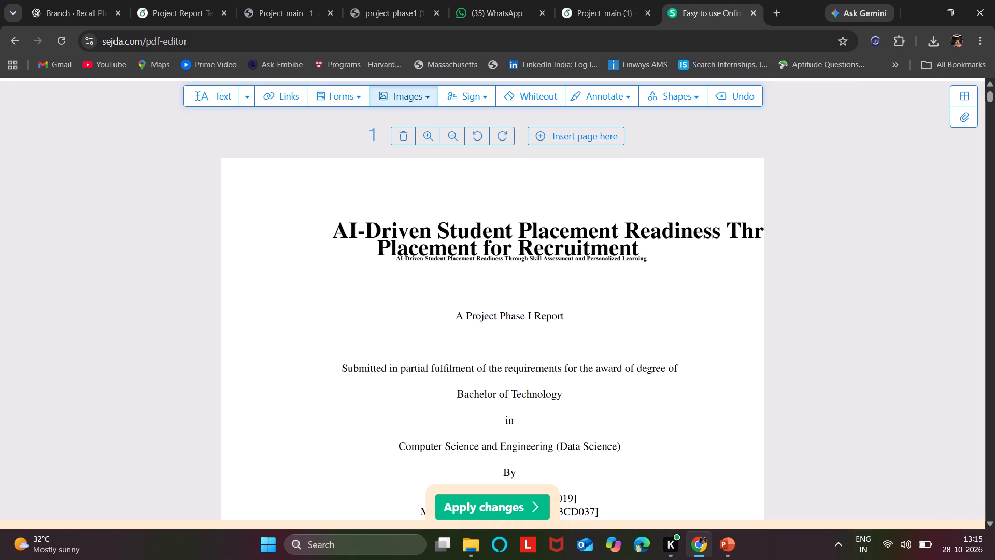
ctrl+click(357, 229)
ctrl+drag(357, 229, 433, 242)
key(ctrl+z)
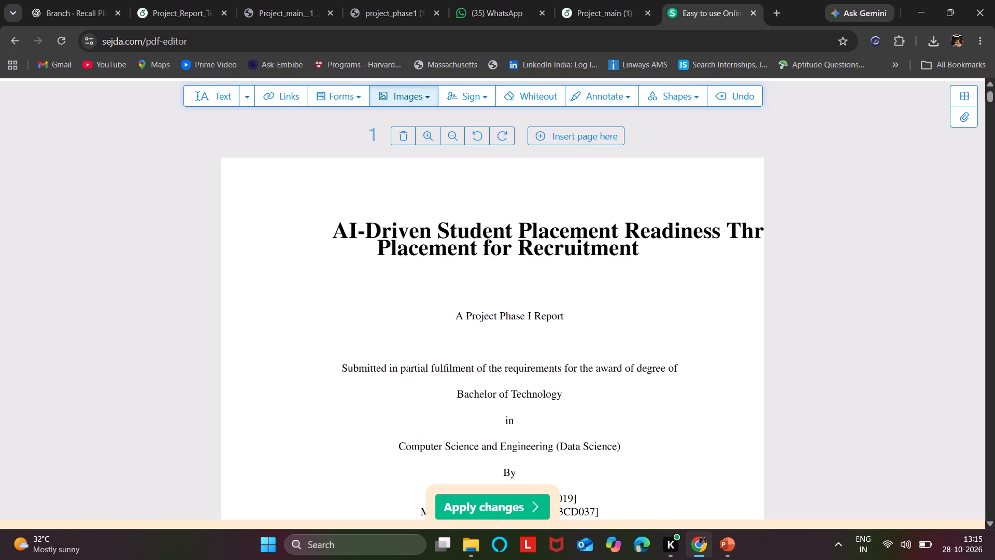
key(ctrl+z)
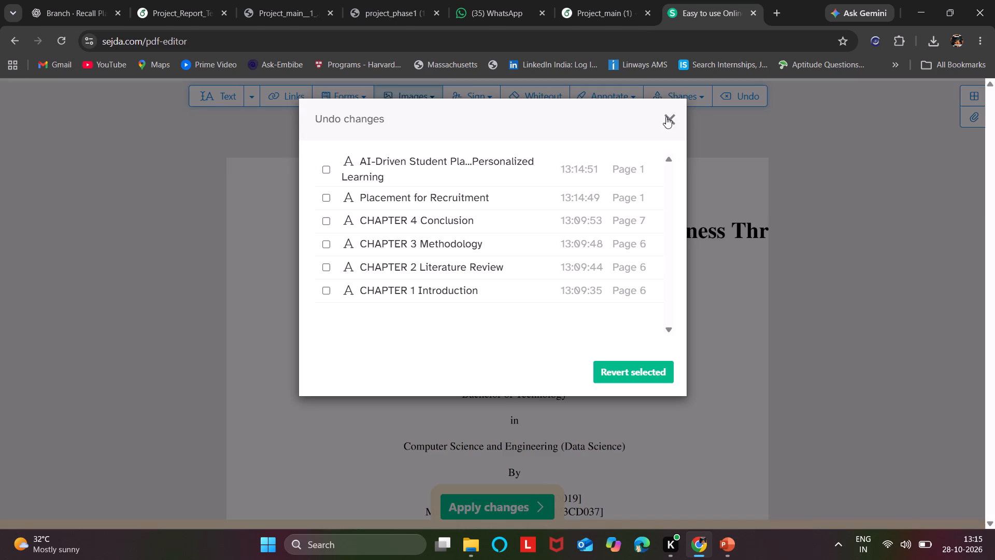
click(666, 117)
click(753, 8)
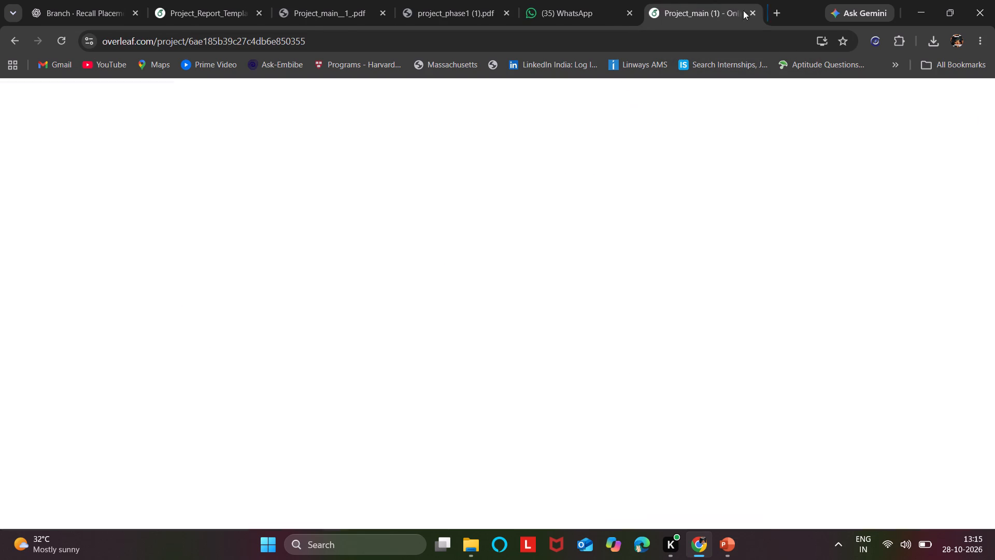
Examine the front matter and contents pages of the CNC Digital Twin report and the Placement Genie report.
click(773, 7)
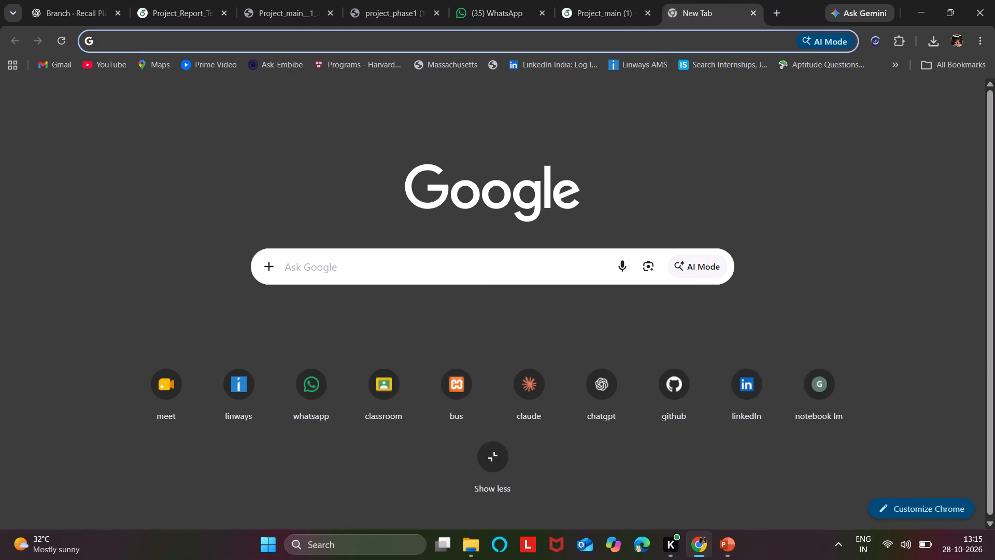
click(667, 44)
click(596, 0)
scroll(717, 301, up, 5)
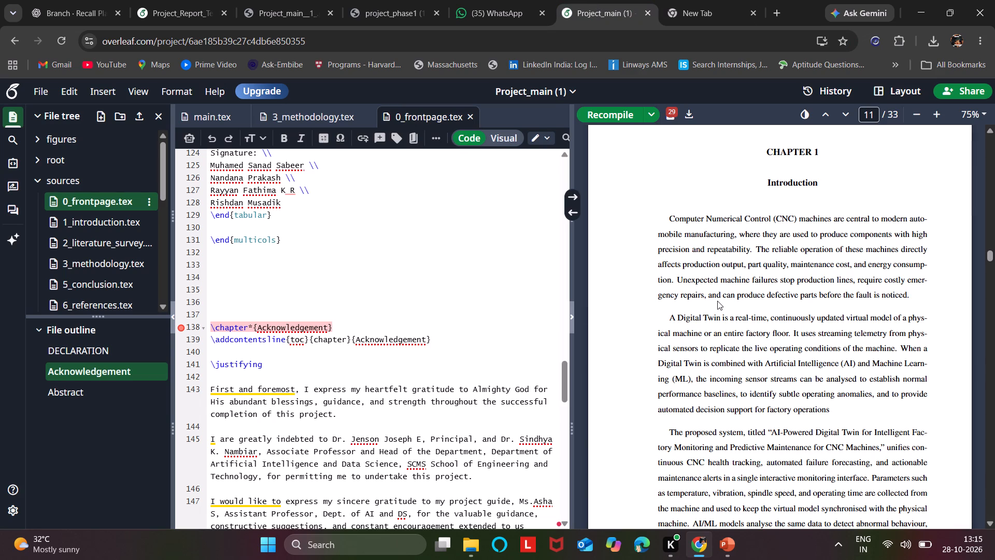
scroll(717, 301, up, 4)
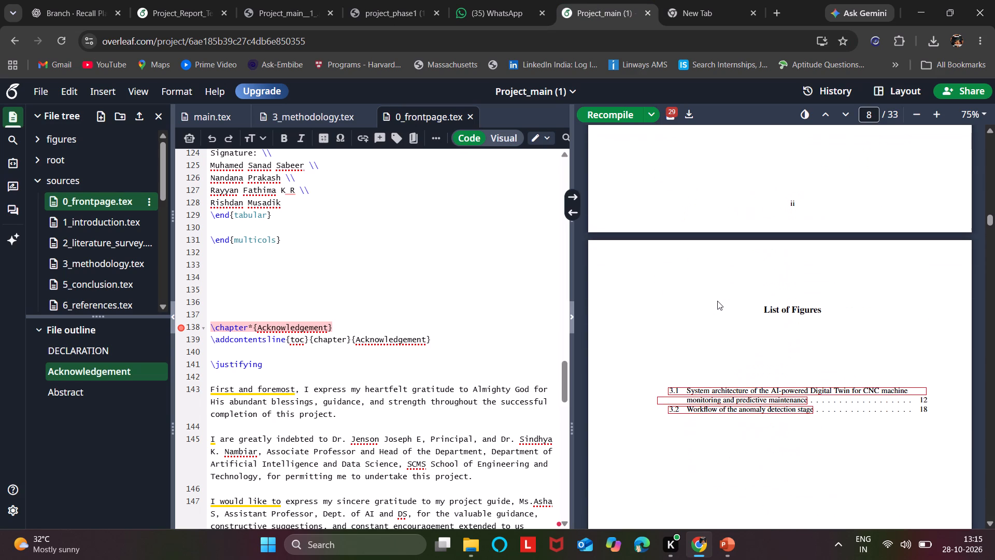
click(253, 0)
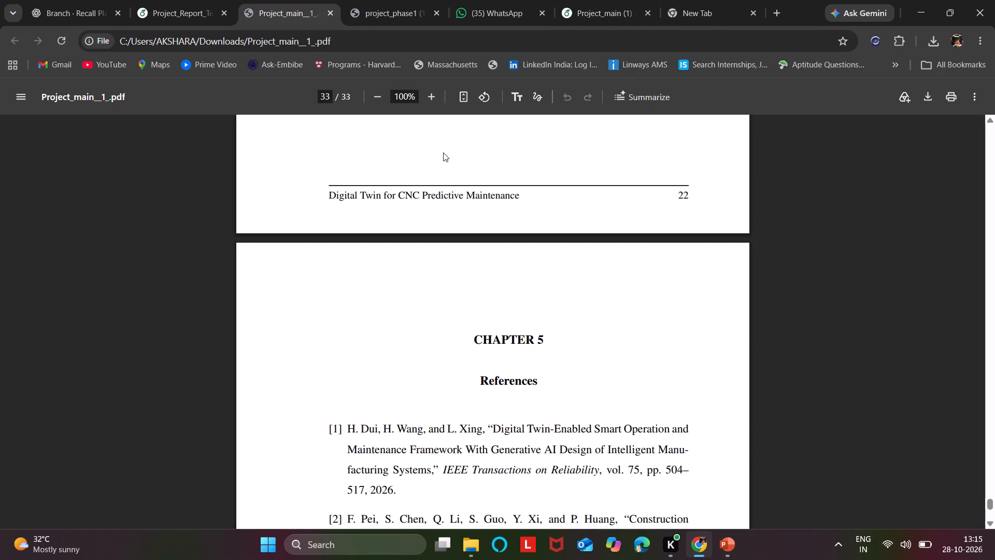
scroll(453, 324, up, 20)
scroll(453, 324, up, 20)
scroll(453, 324, up, 20)
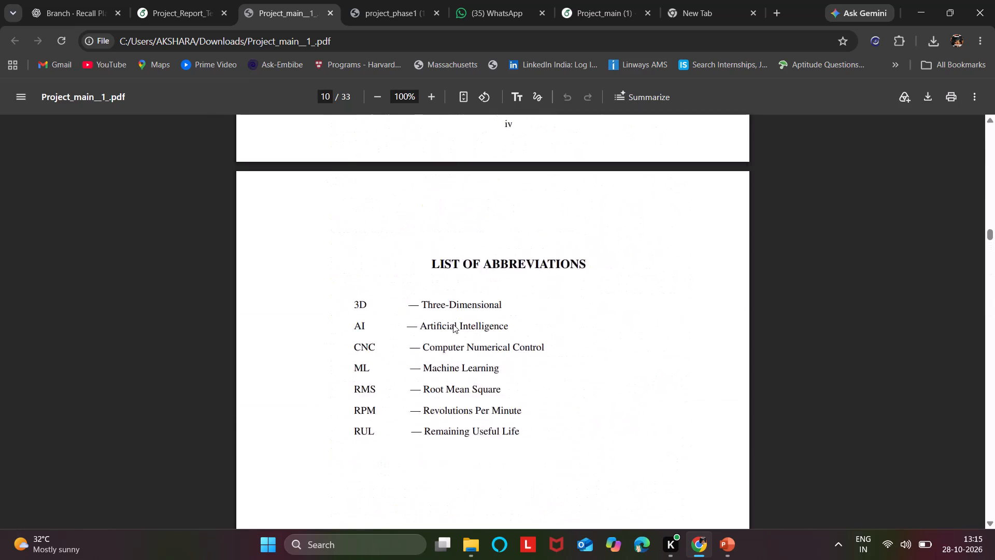
click(190, 0)
scroll(445, 247, up, 3)
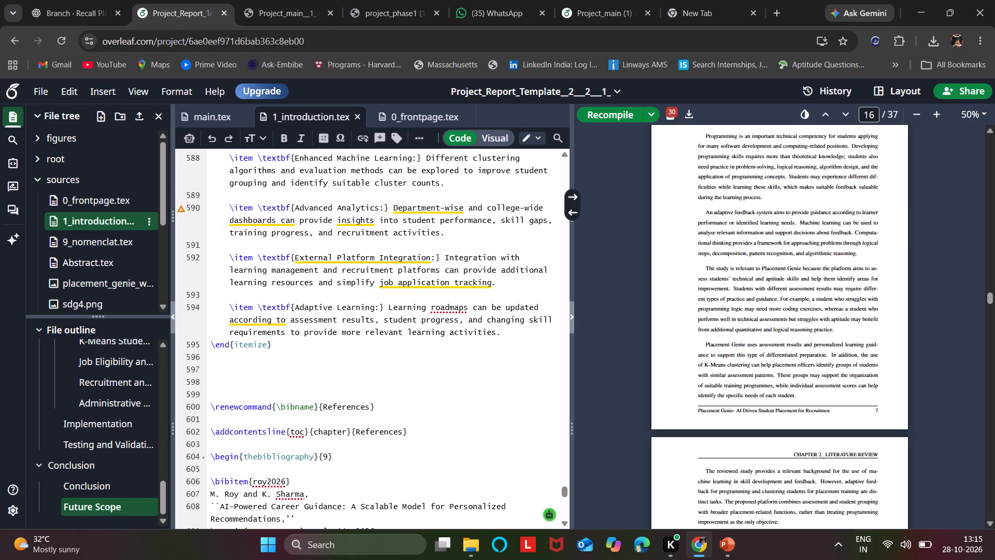
scroll(739, 270, up, 20)
scroll(739, 270, up, 18)
scroll(739, 270, up, 4)
scroll(739, 270, down, 3)
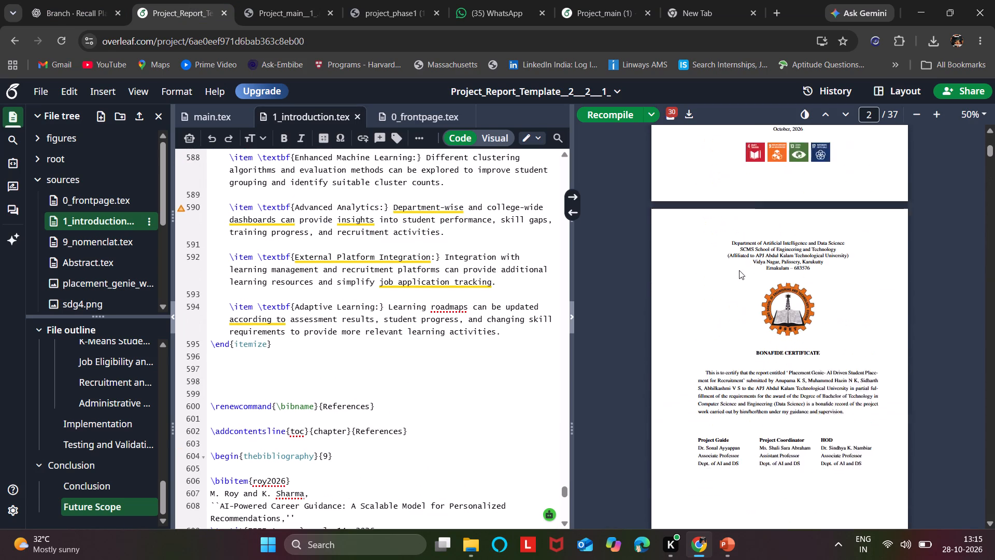
scroll(739, 270, down, 16)
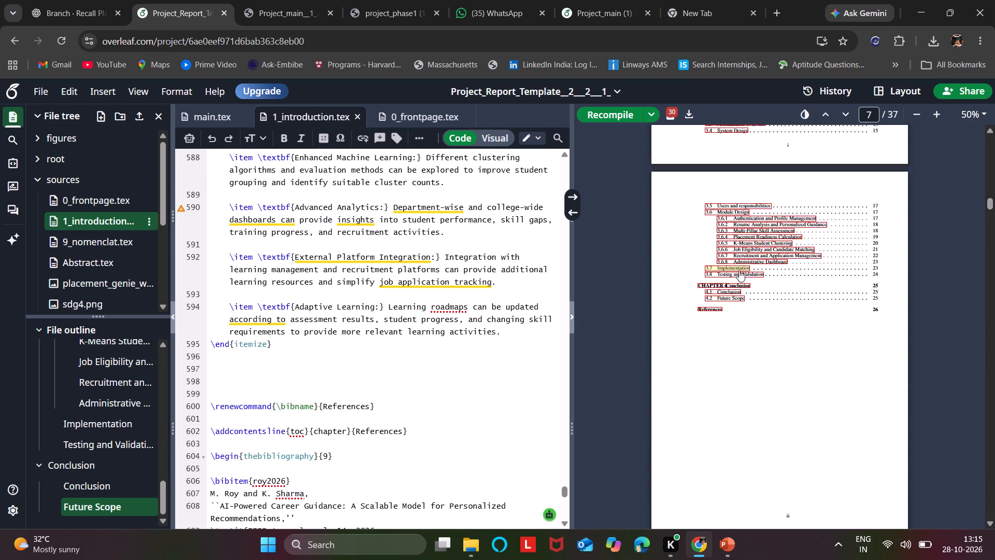
scroll(739, 270, up, 2)
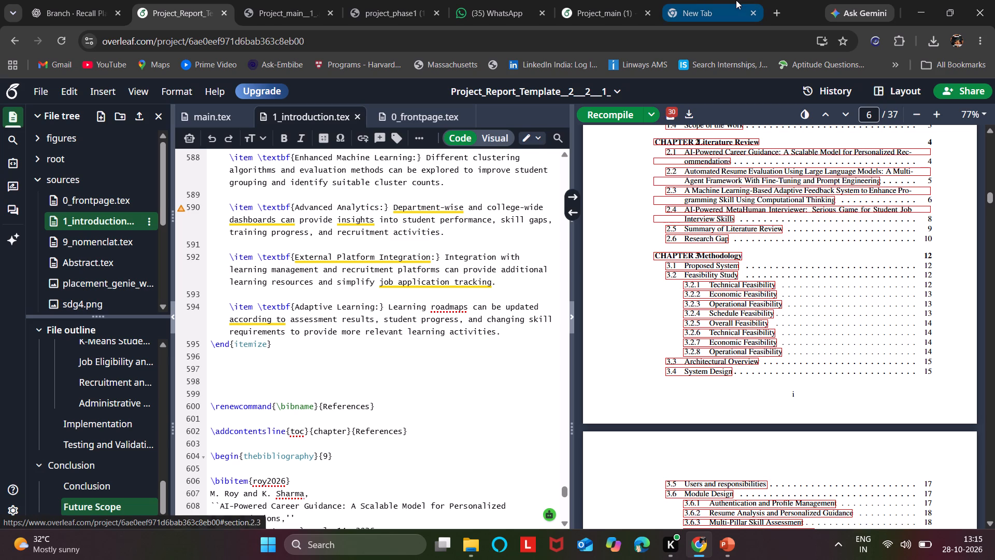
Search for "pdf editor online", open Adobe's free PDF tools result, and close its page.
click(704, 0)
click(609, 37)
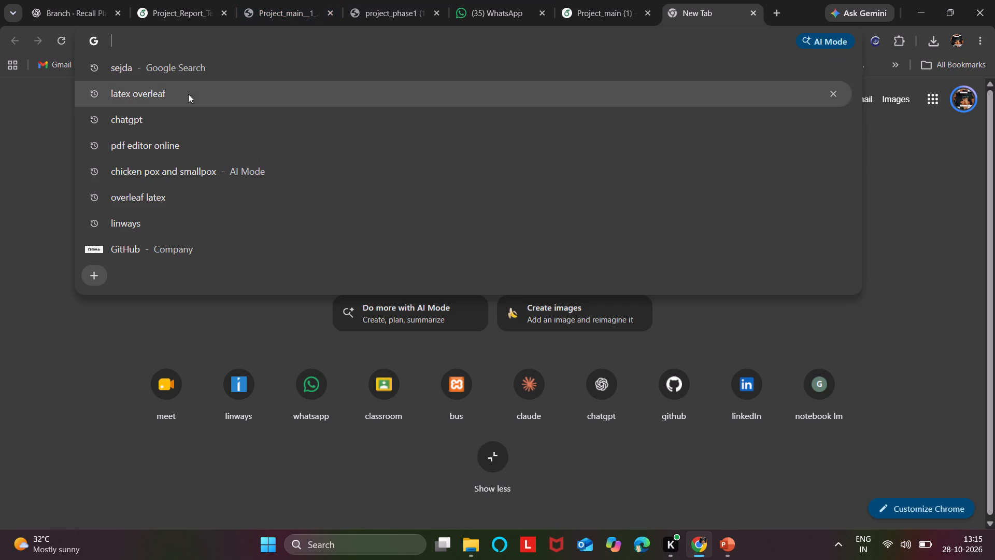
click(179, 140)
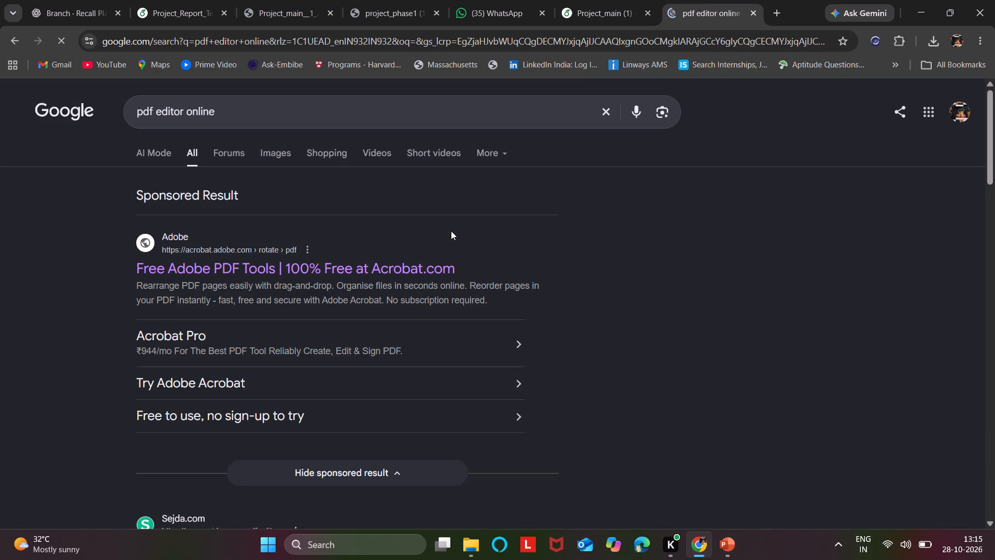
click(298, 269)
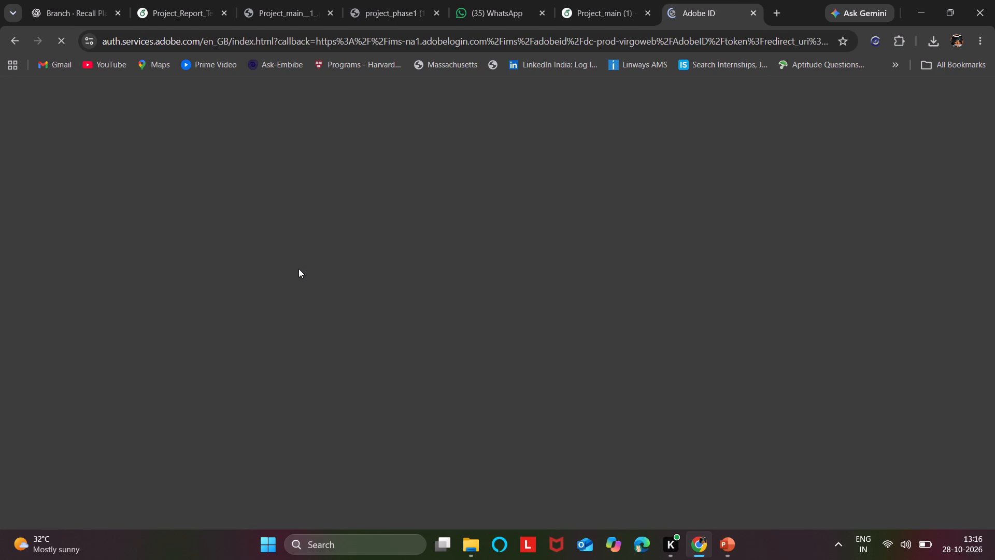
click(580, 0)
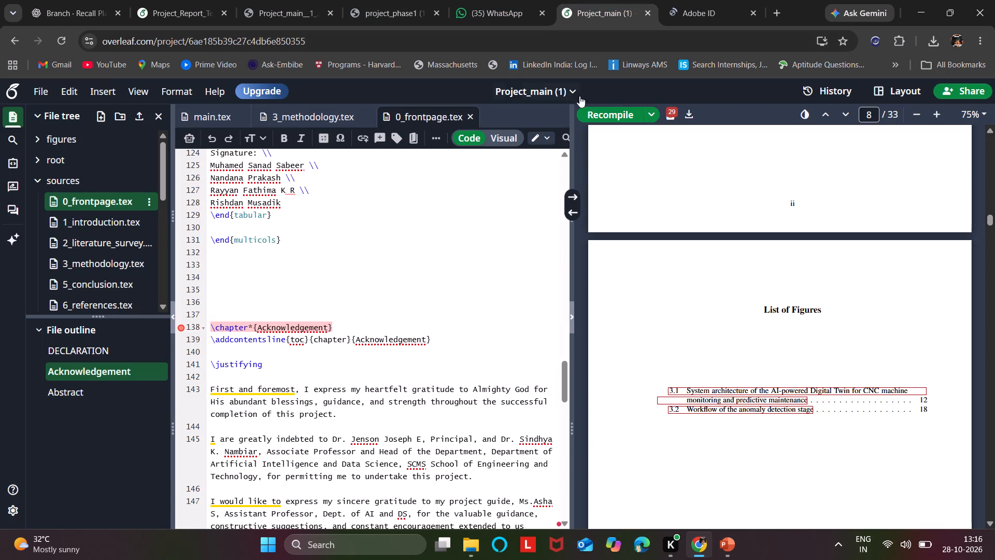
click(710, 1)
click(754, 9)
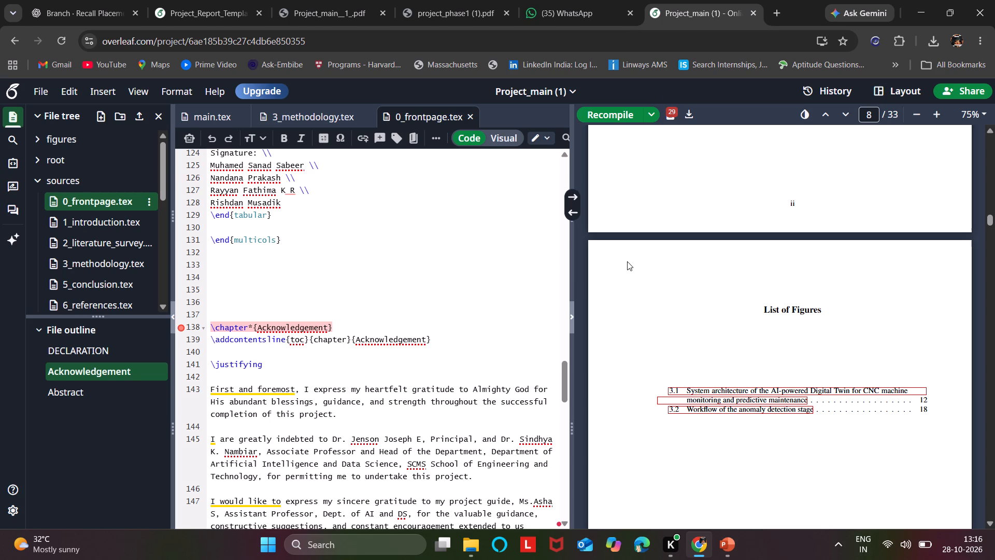
Check the chapter-number spacing in the table of contents of the Project_main (1) Overleaf report.
key(Tab)
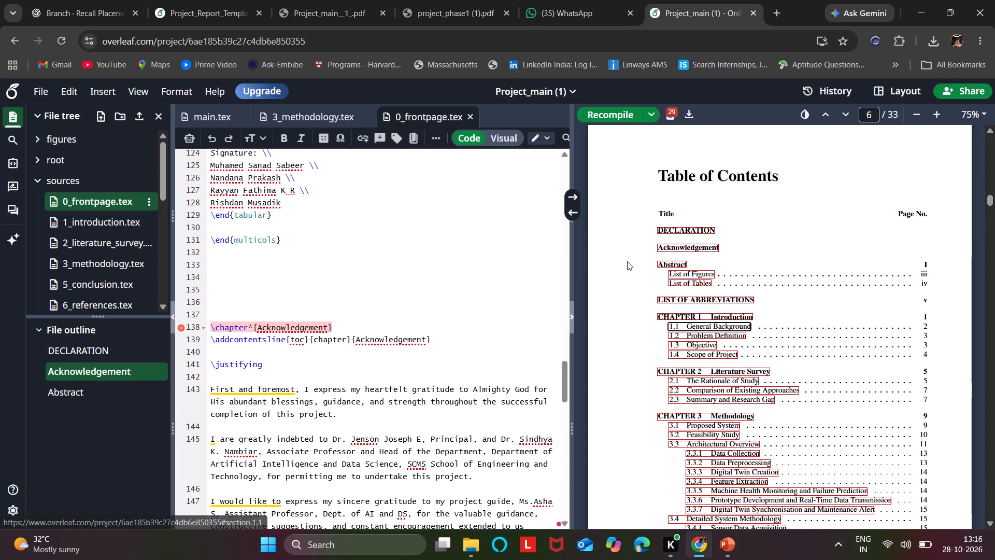
click(664, 313)
click(670, 316)
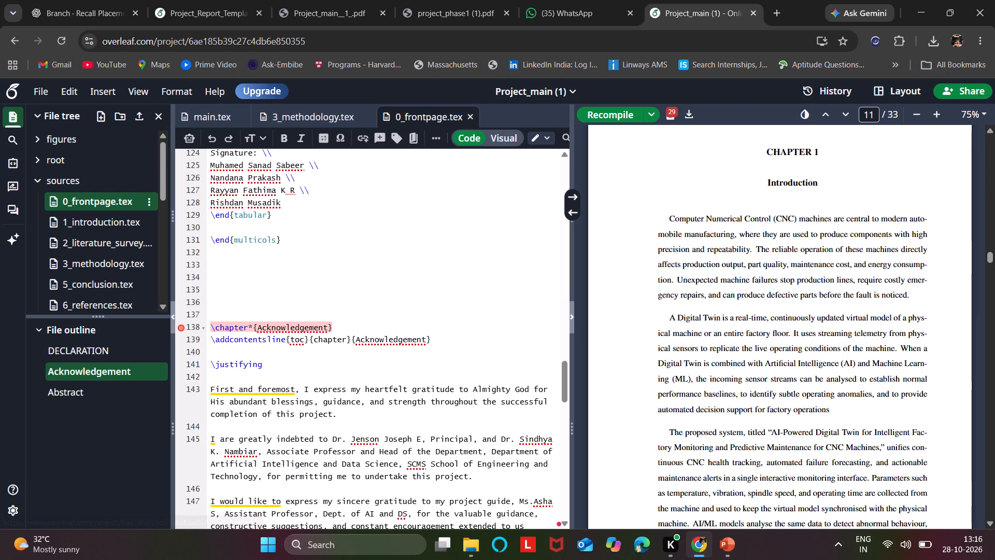
scroll(755, 265, up, 11)
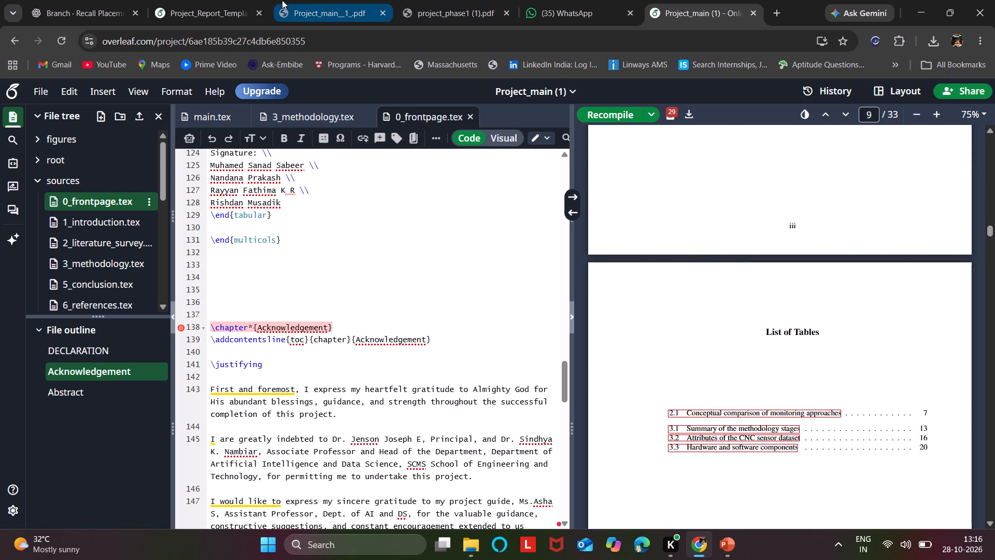
click(309, 0)
Capture a screenshot of the Placement Genie contents page from the Title heading down to the CHAPTER 2 Literature Review entry.
click(246, 0)
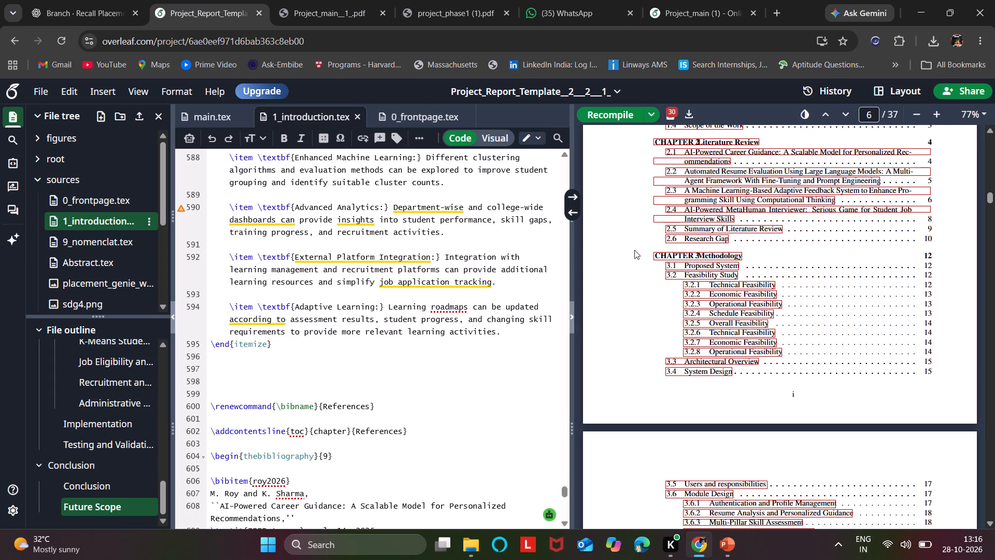
click(736, 257)
scroll(748, 213, up, 9)
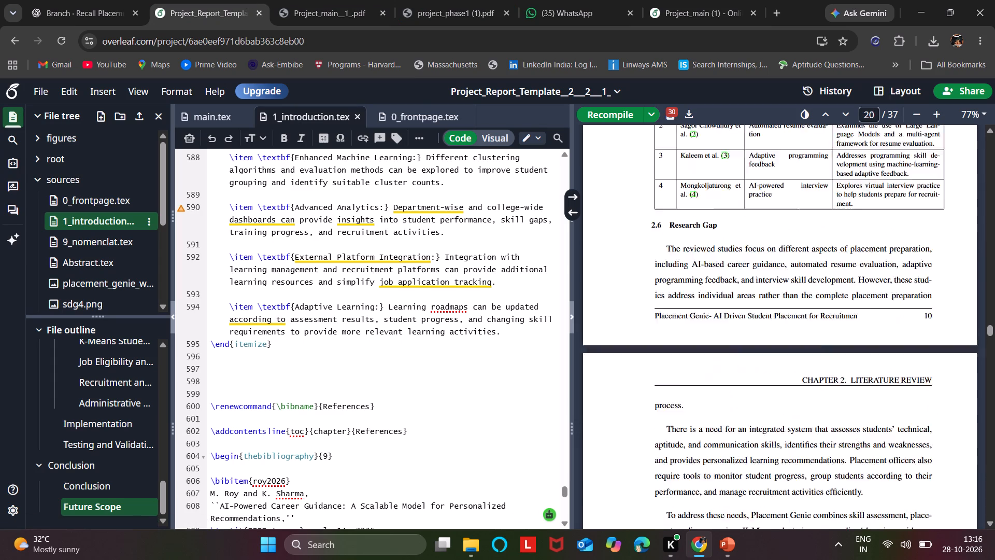
scroll(748, 213, up, 20)
scroll(748, 213, up, 20)
scroll(748, 213, up, 1)
scroll(748, 213, down, 5)
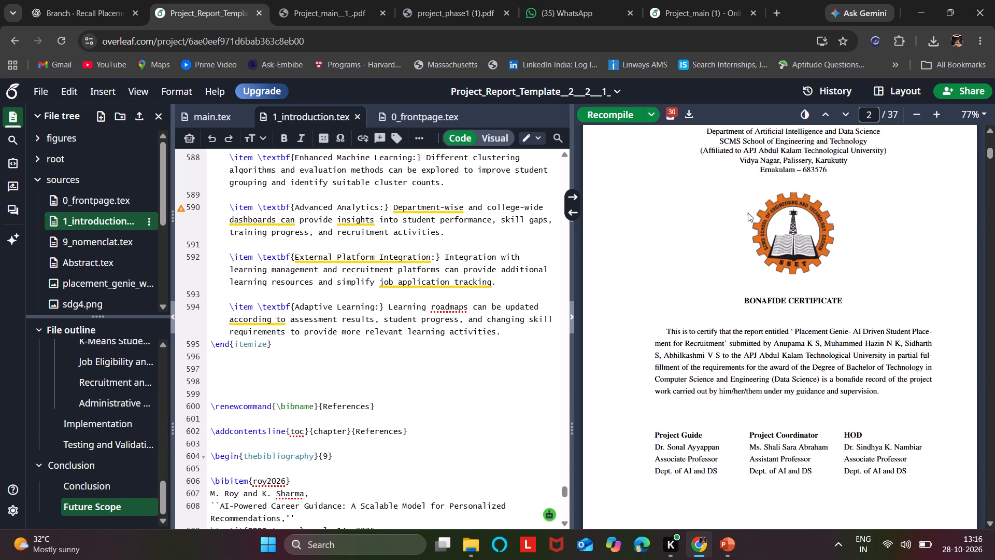
scroll(748, 213, down, 5)
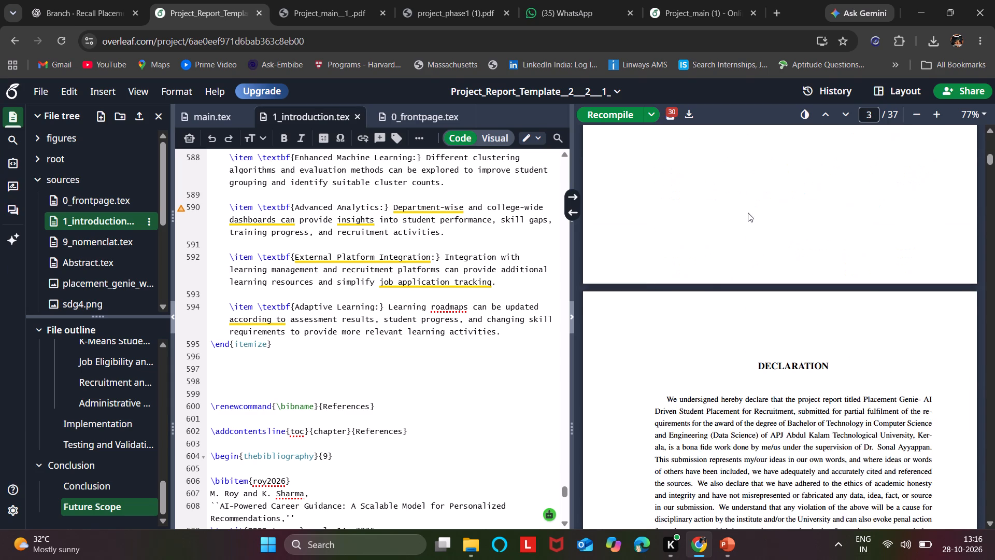
scroll(748, 213, down, 10)
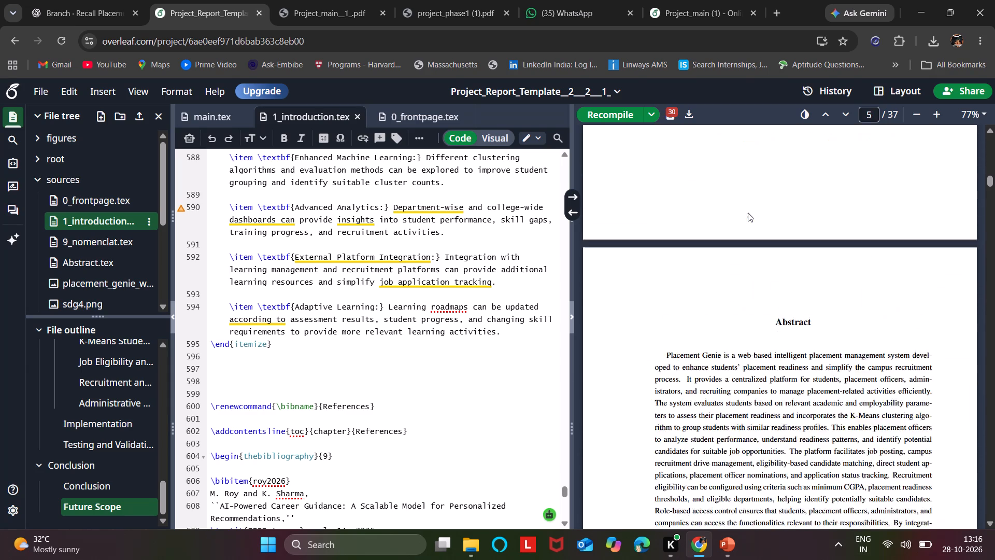
scroll(748, 213, down, 7)
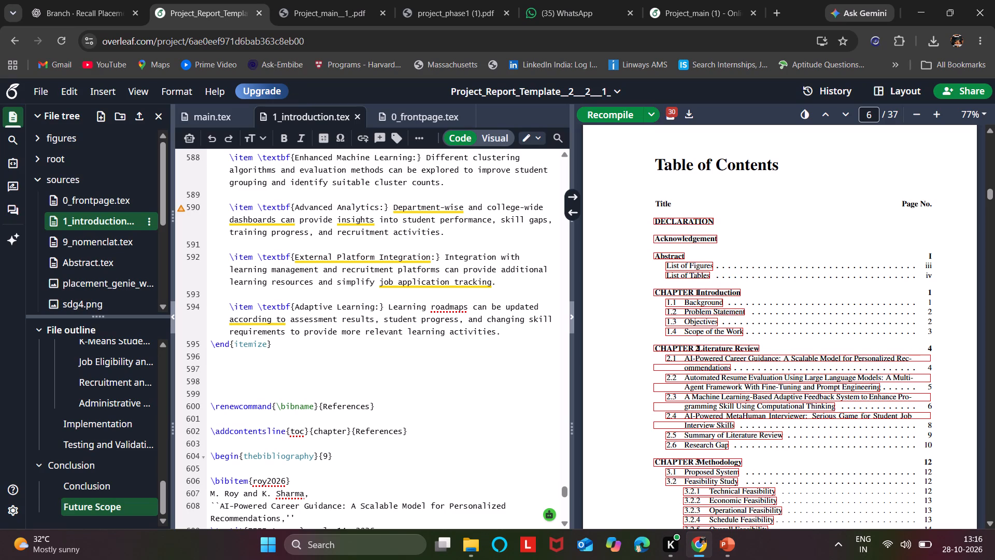
key(Print)
drag(646, 197, 776, 357)
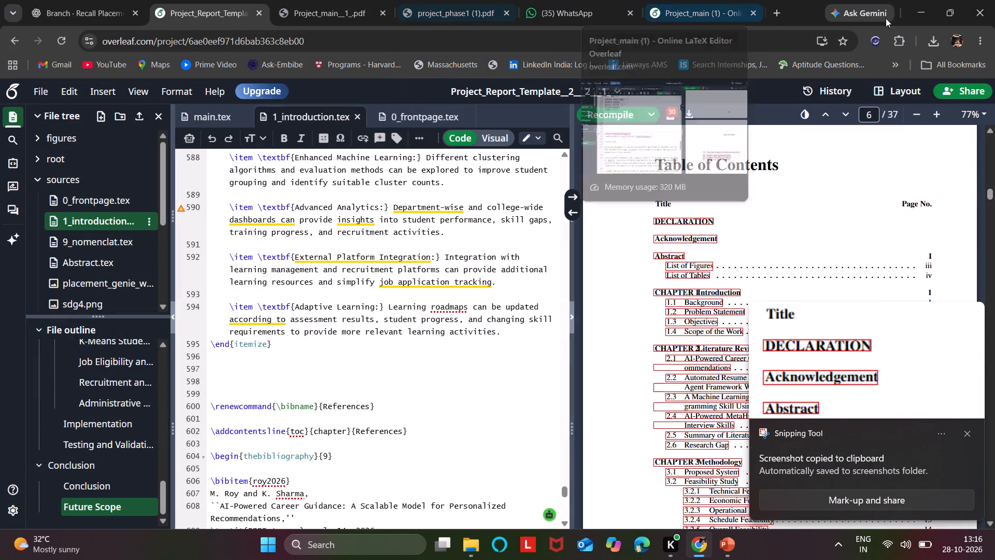
click(779, 13)
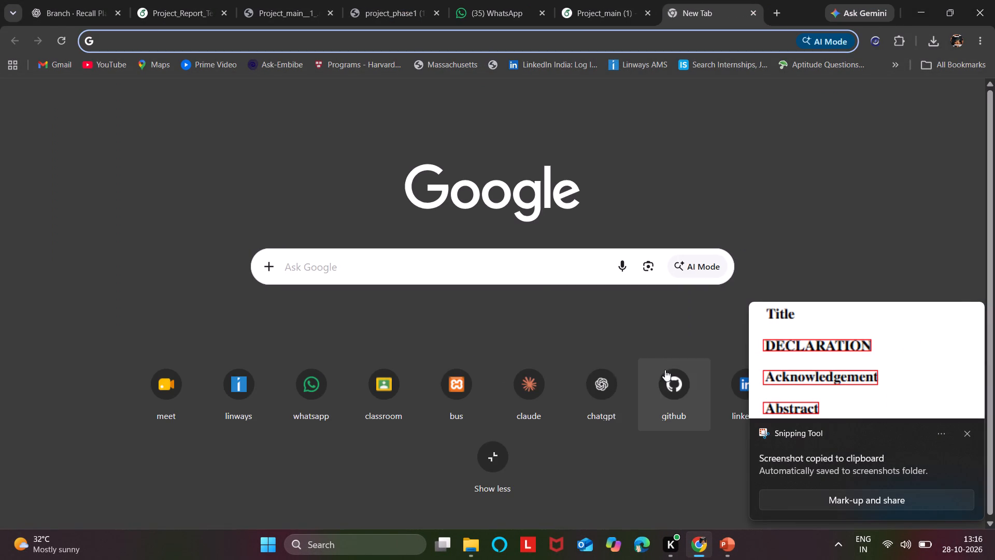
click(537, 402)
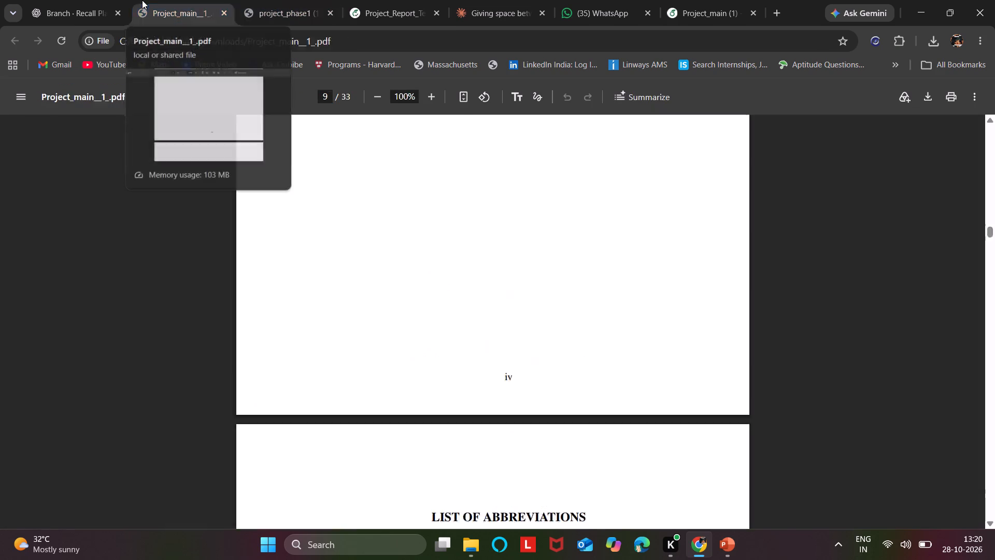
scroll(351, 179, up, 12)
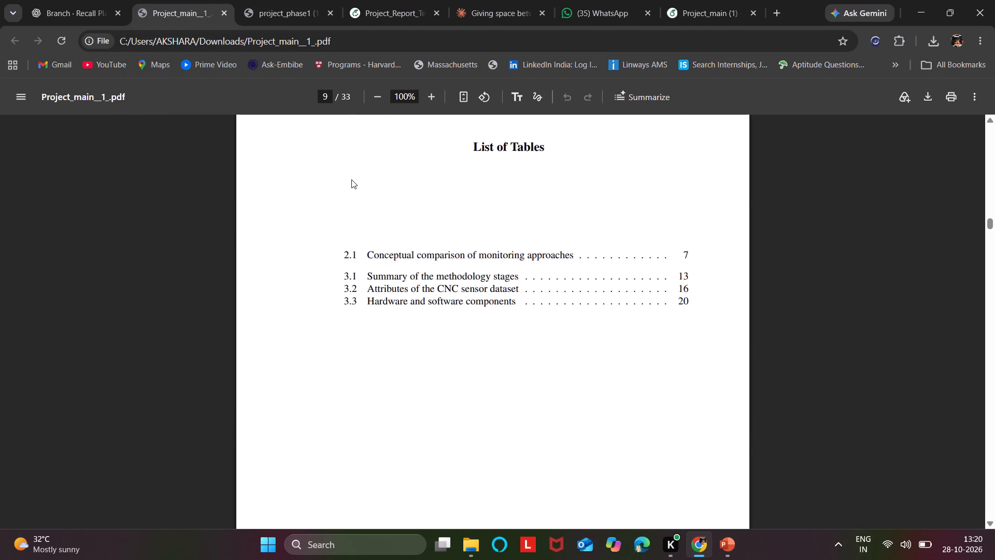
scroll(351, 179, up, 12)
Open main.tex in the Project_main (1) project and examine its preamble for the table of contents' chapter-number width and CHAPTER prefix settings.
click(712, 0)
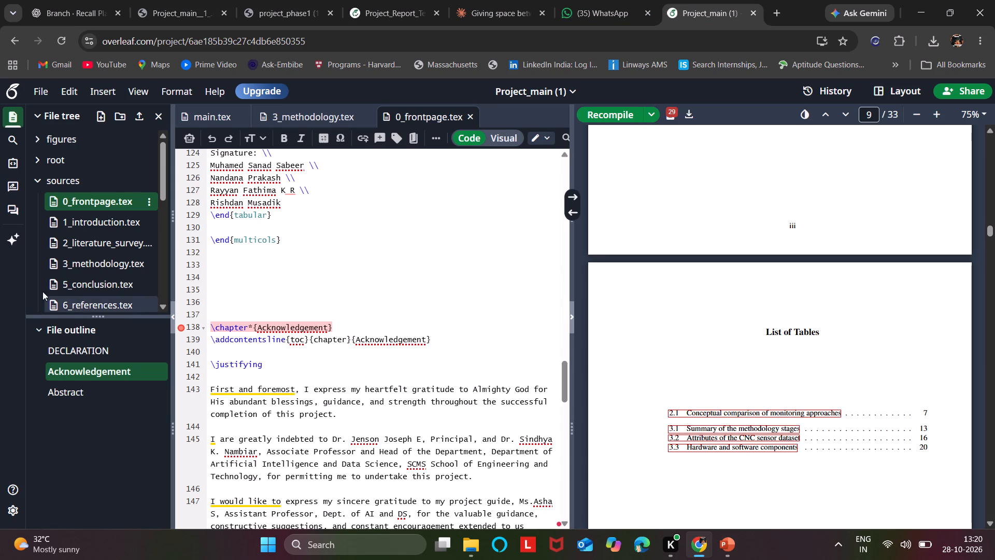
scroll(42, 291, down, 9)
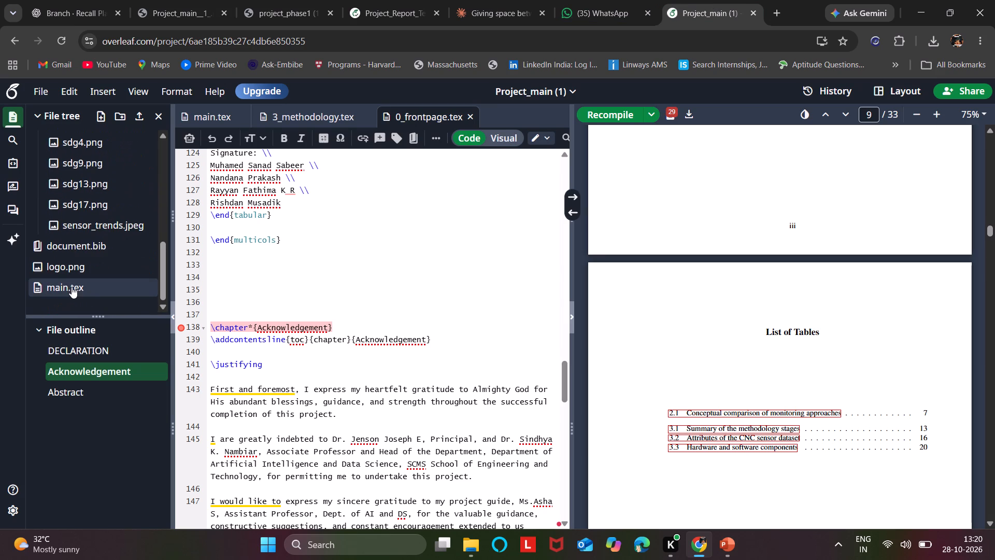
click(72, 287)
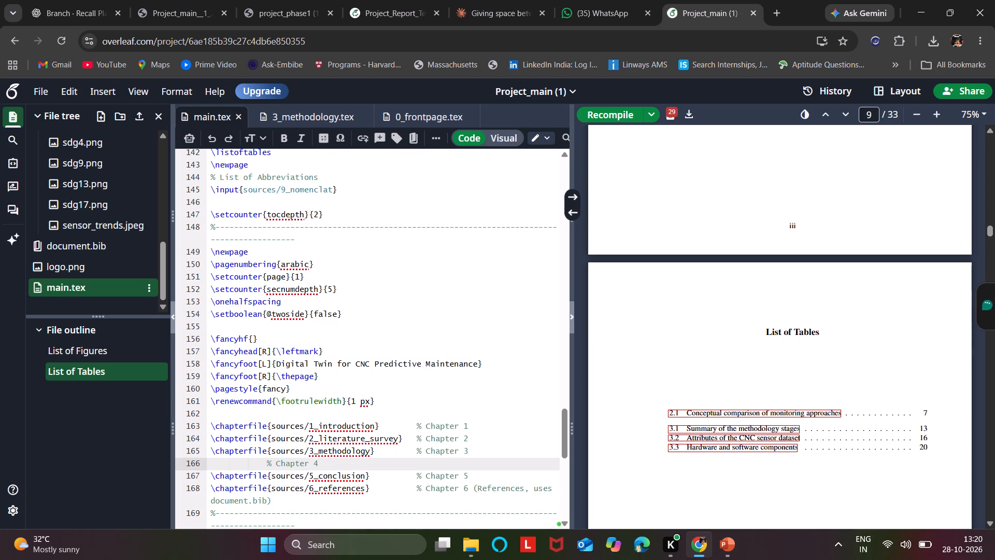
scroll(439, 273, up, 6)
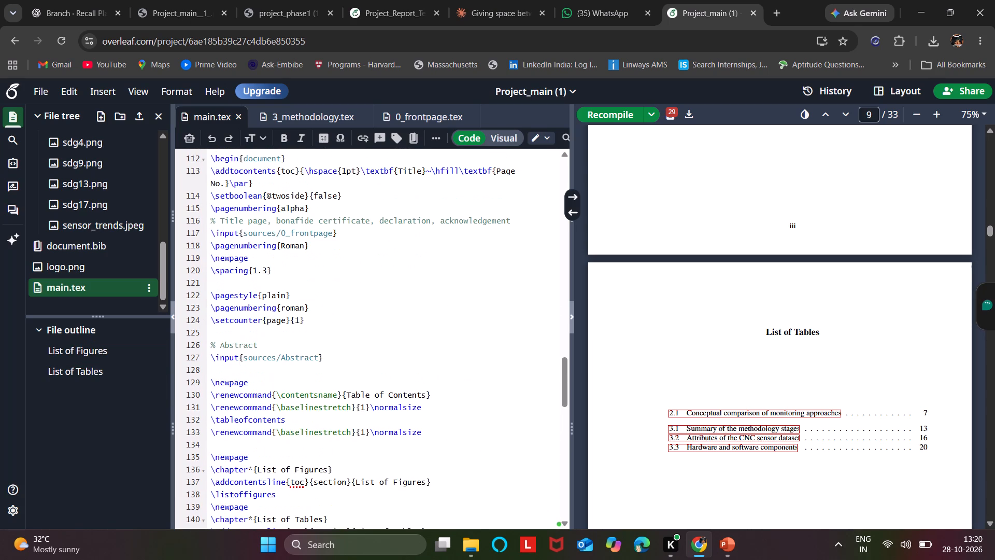
scroll(439, 273, up, 2)
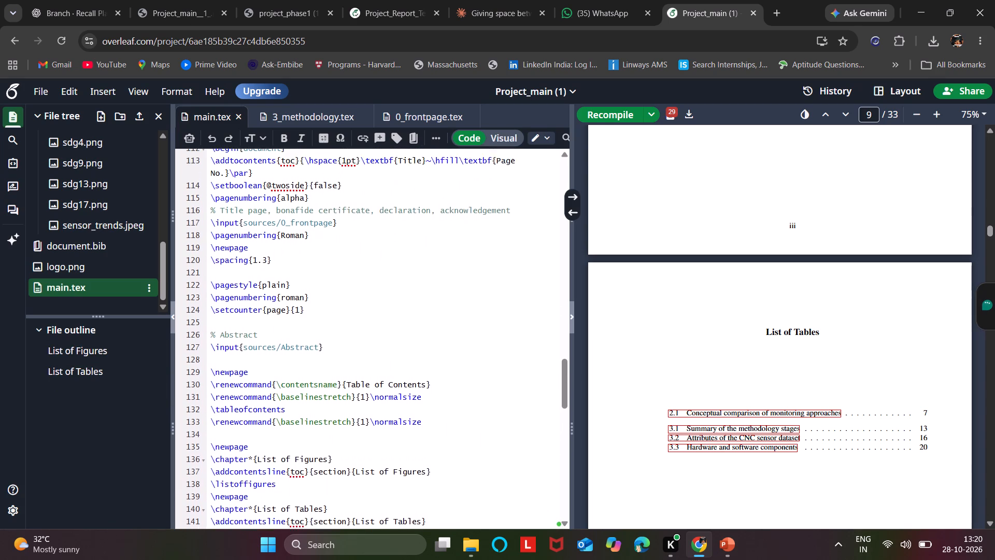
scroll(439, 273, up, 3)
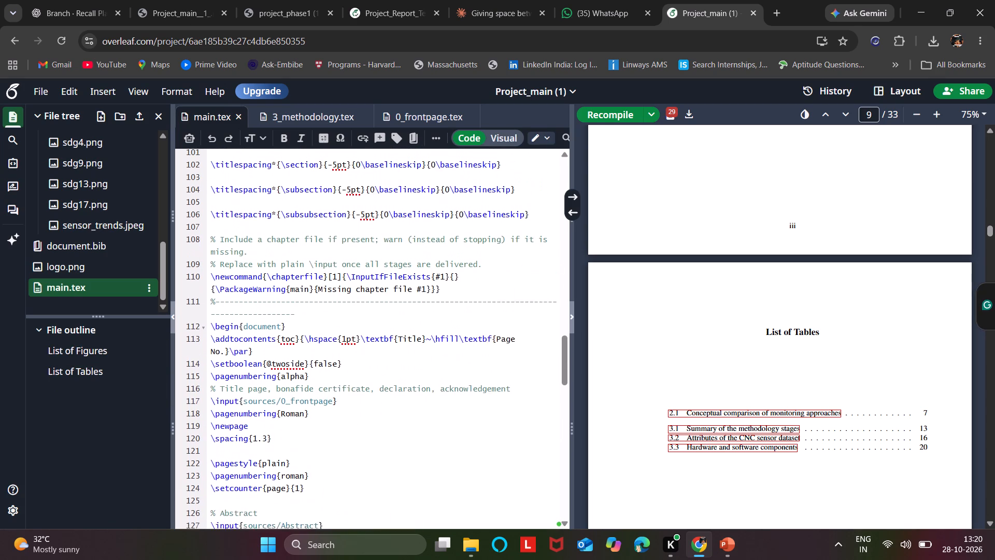
scroll(439, 273, up, 3)
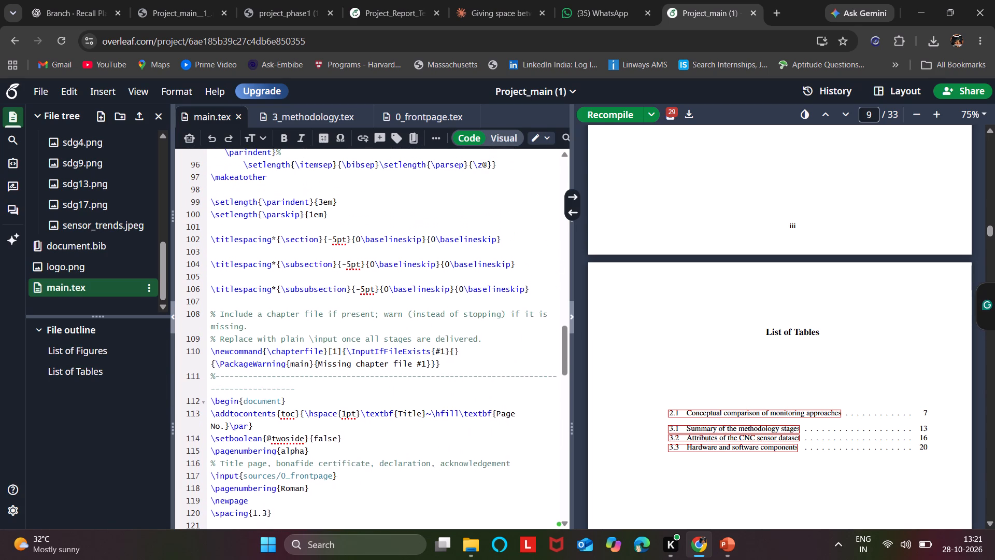
scroll(439, 273, up, 3)
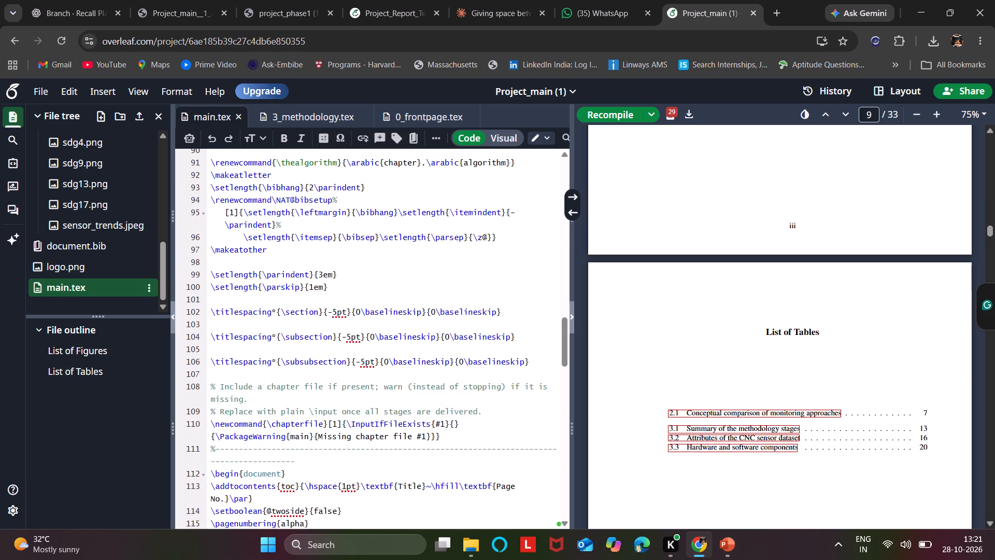
scroll(439, 273, up, 3)
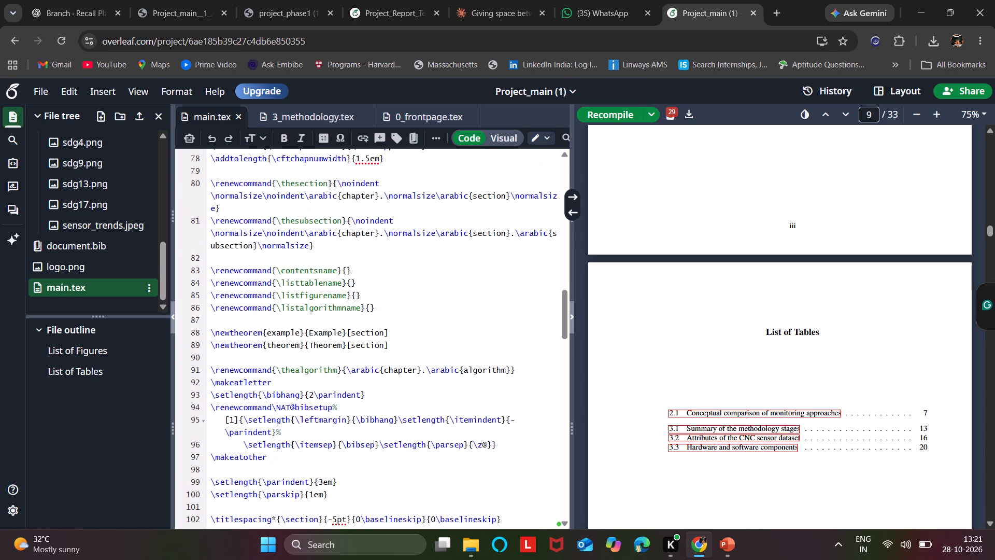
scroll(439, 273, up, 3)
click(439, 273)
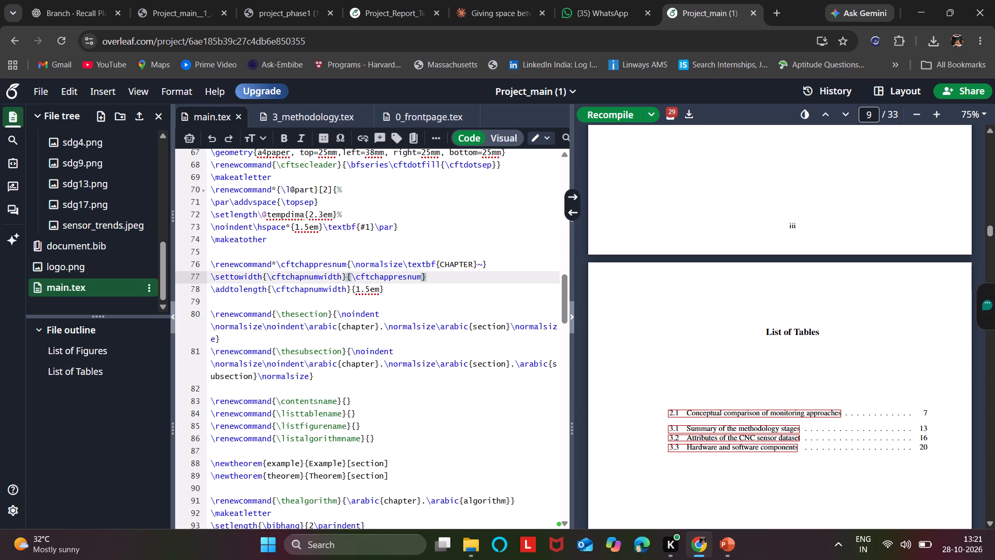
scroll(439, 273, up, 2)
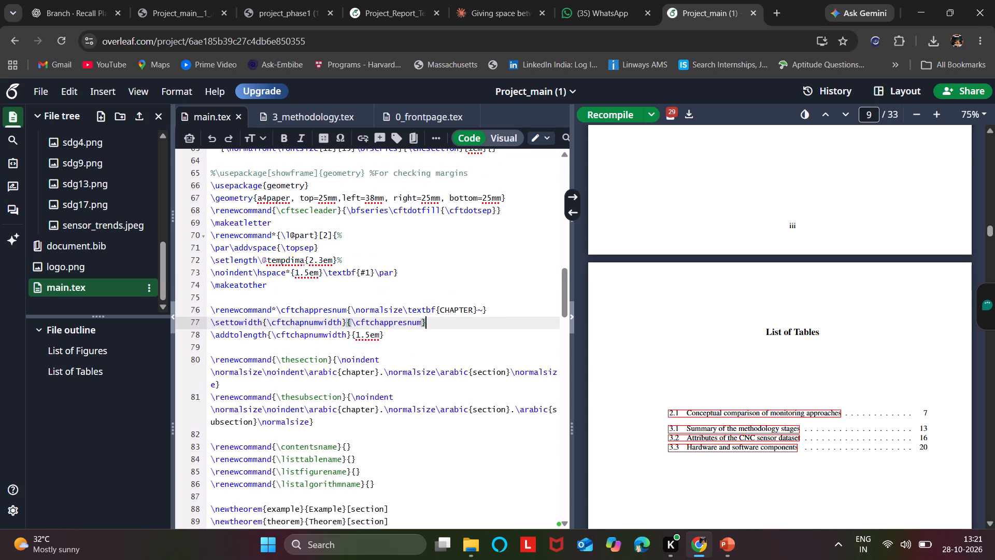
scroll(439, 273, up, 3)
scroll(439, 273, down, 1)
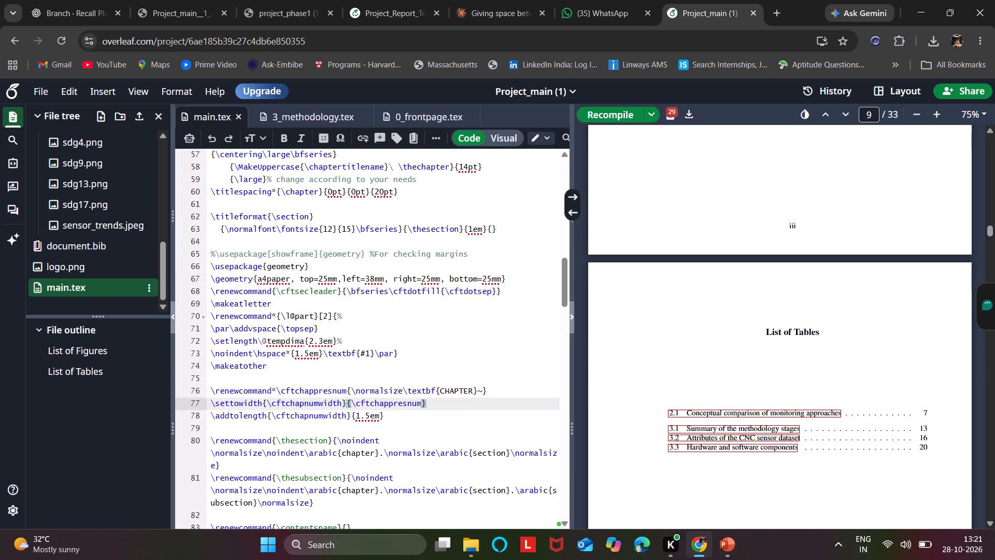
scroll(439, 273, down, 2)
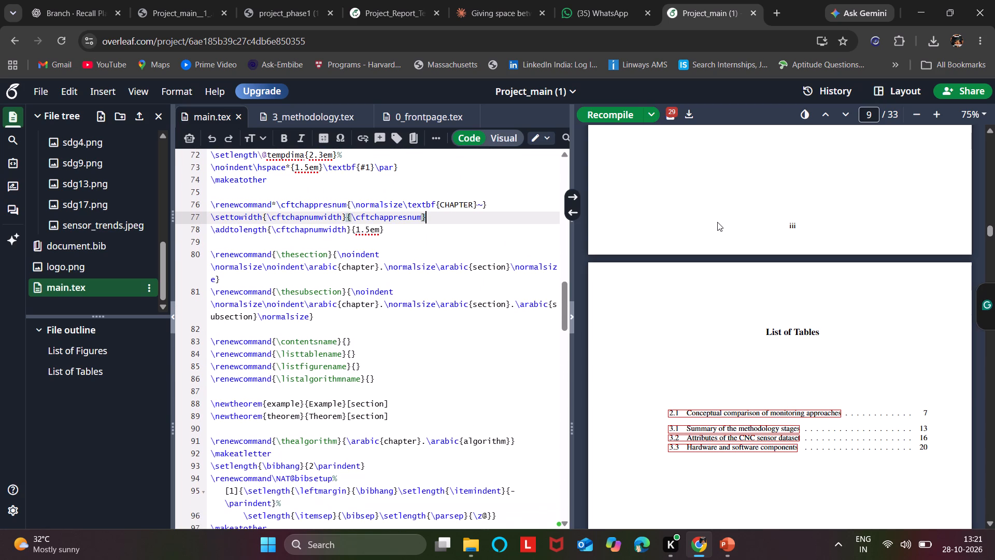
Locate the source of the PDF's Table of Contents heading in Project_main (1)'s main.tex and examine the surrounding code.
scroll(717, 222, up, 13)
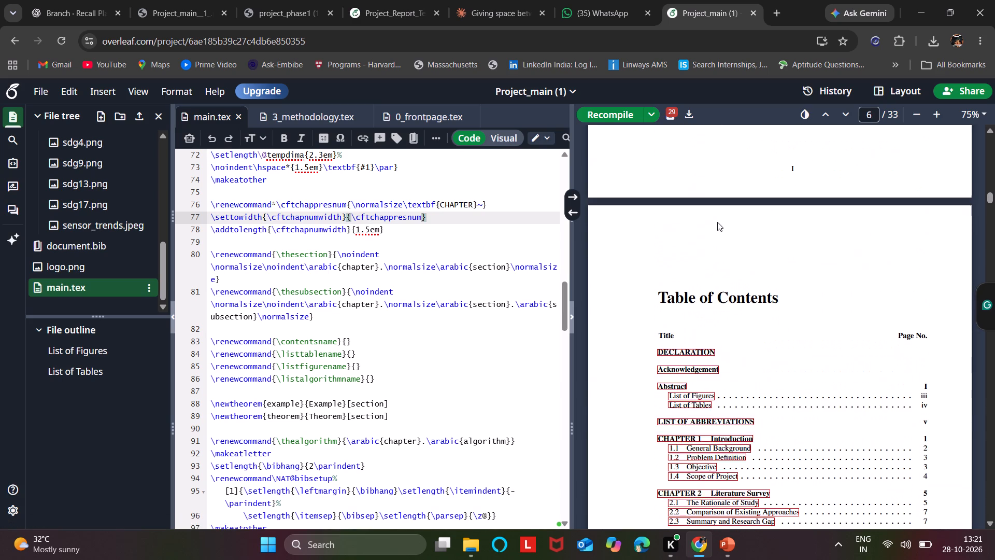
scroll(717, 222, up, 1)
double_click(725, 293)
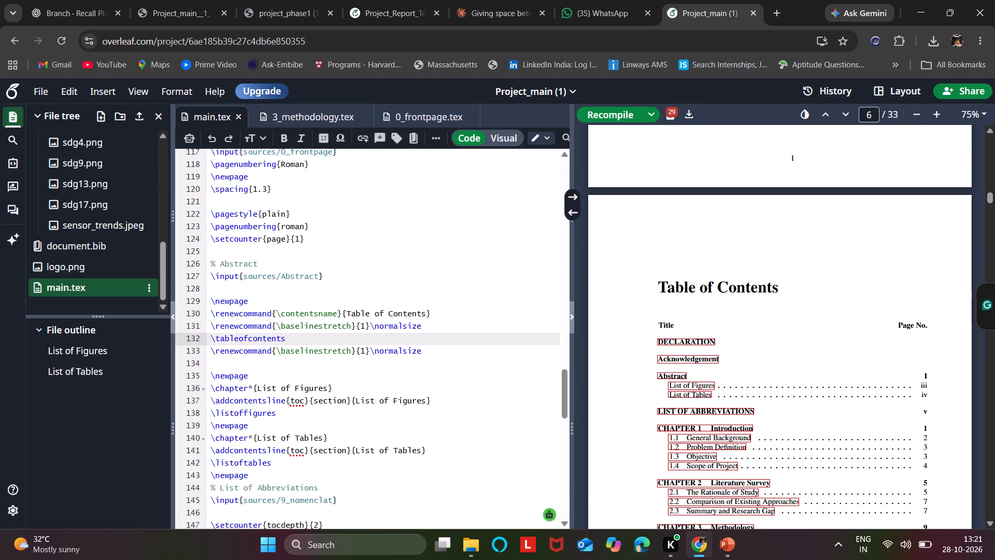
scroll(293, 333, down, 1)
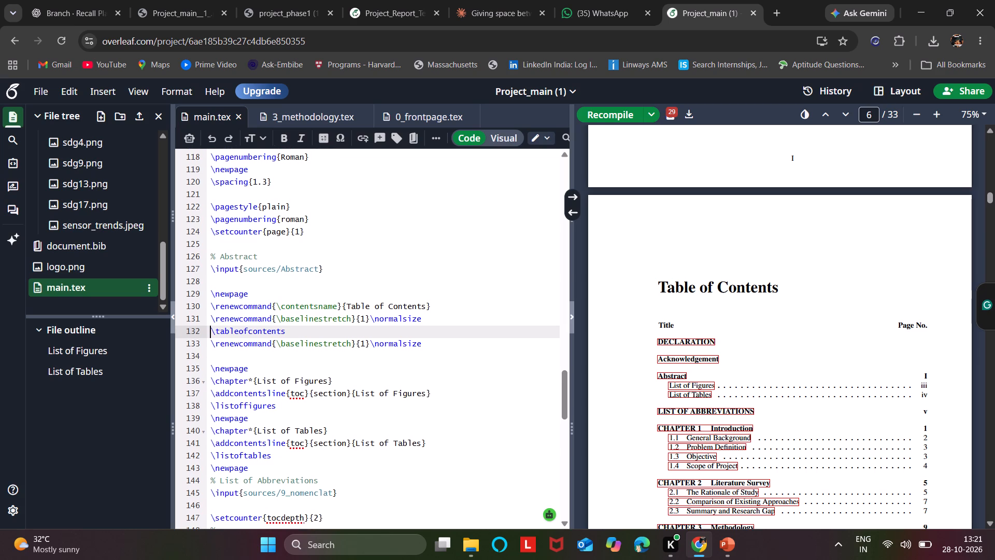
scroll(293, 333, down, 1)
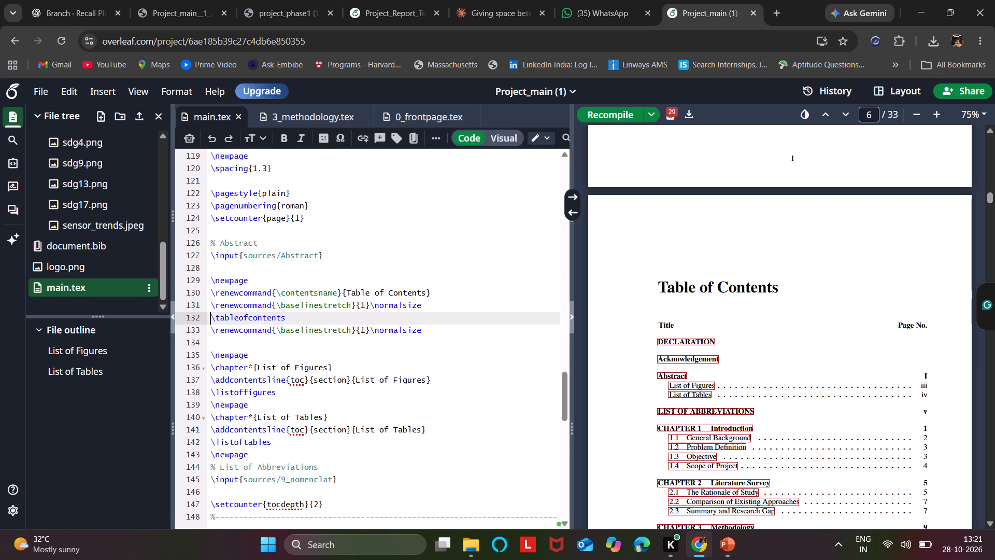
scroll(293, 333, down, 4)
Compare the Table of Contents block in Project_Report_Template__2___2__1_'s main.tex with the one in Project_main (1).
click(405, 0)
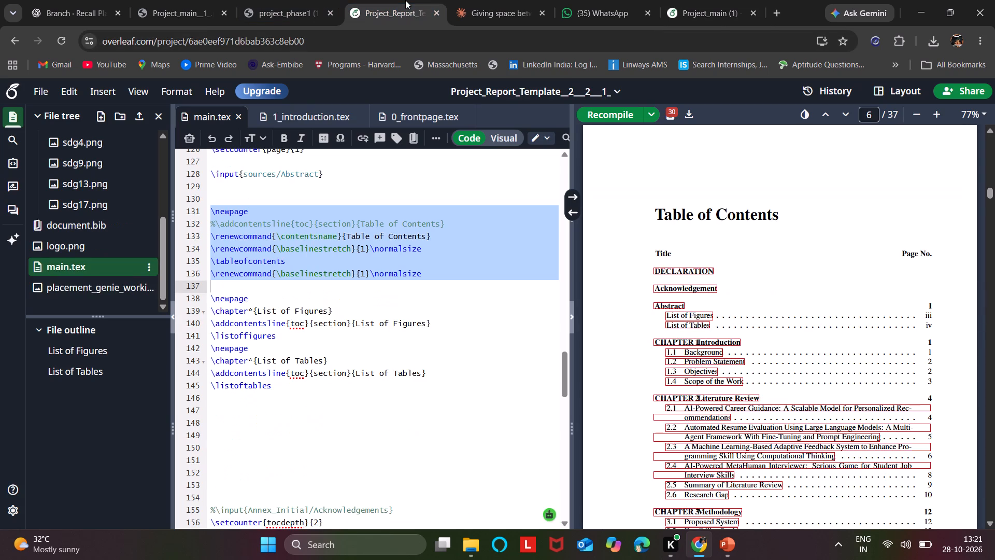
click(491, 245)
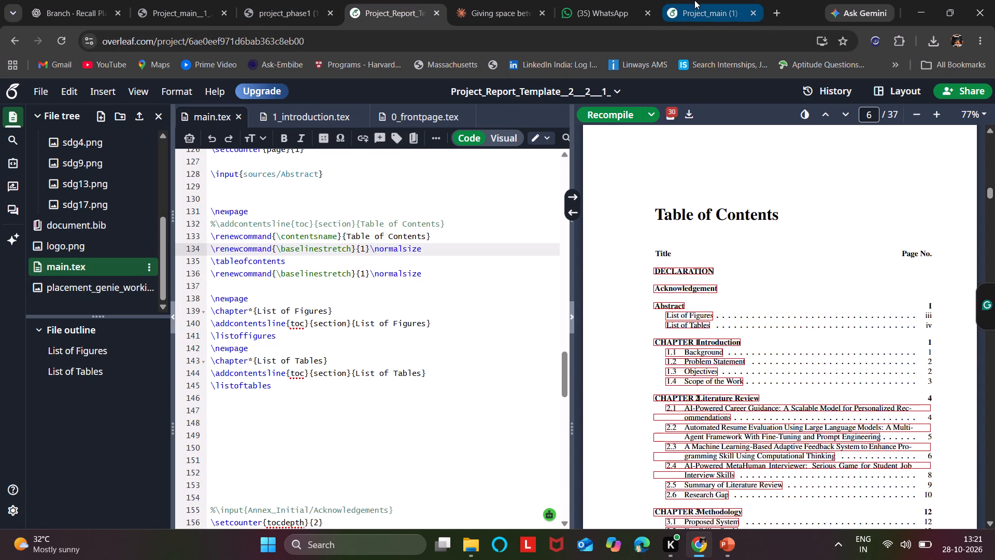
click(694, 0)
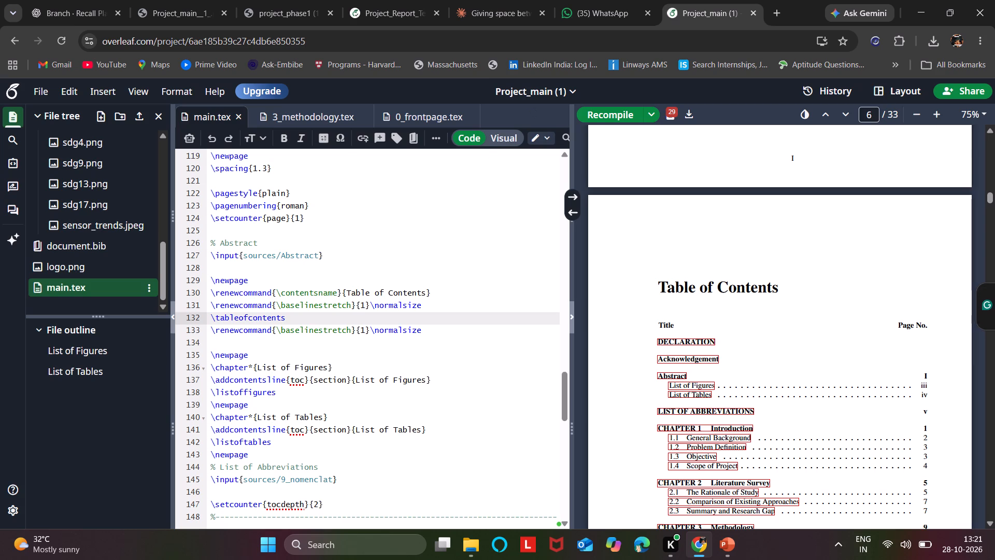
scroll(376, 258, up, 1)
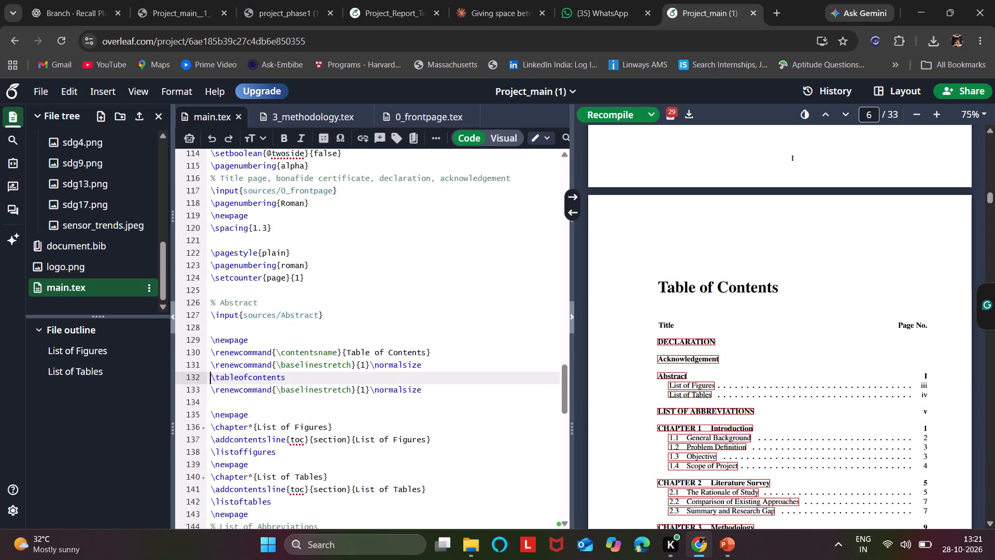
scroll(376, 258, up, 2)
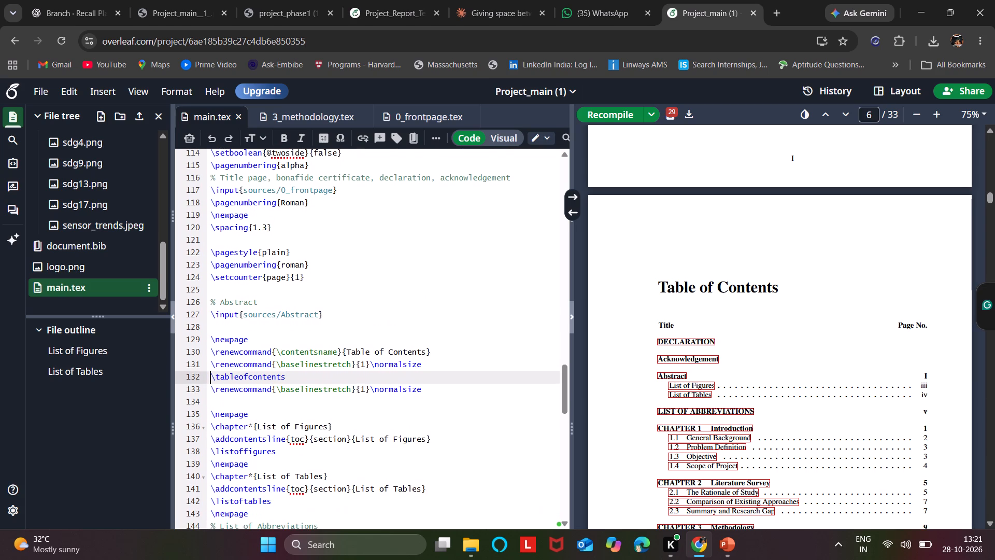
scroll(376, 258, up, 1)
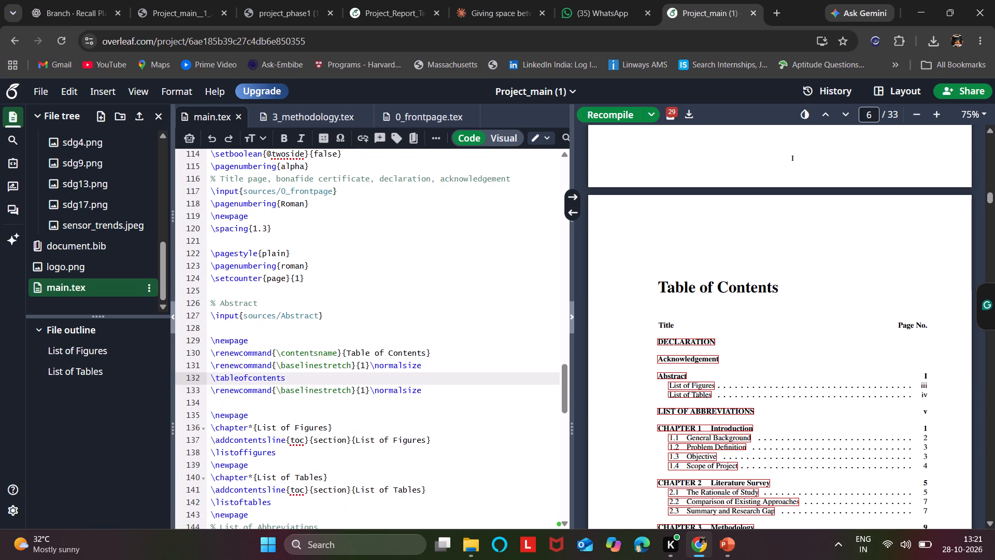
scroll(376, 258, up, 1)
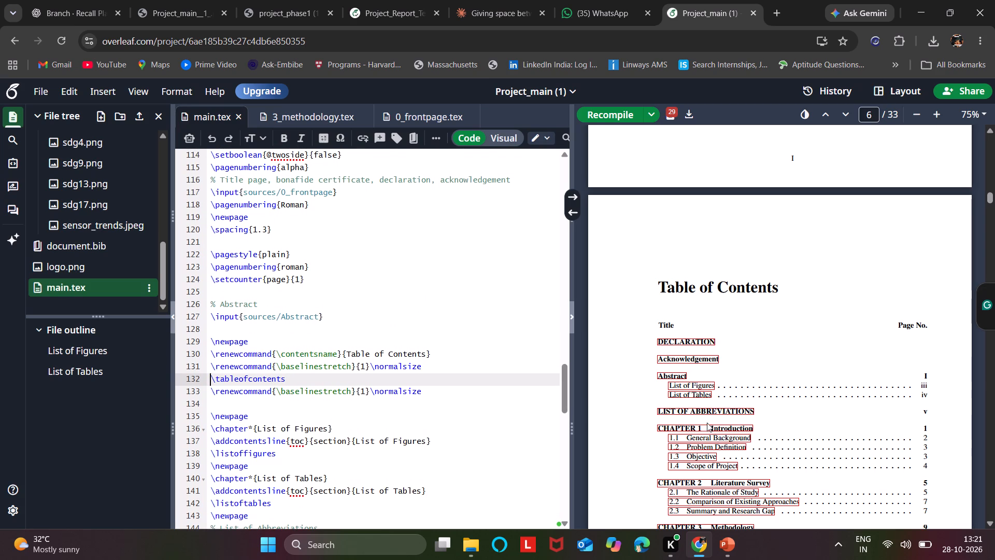
Follow the Chapter 1 entry in Project_main (1)'s PDF contents and review the List of Abbreviations and Introduction pages.
click(703, 425)
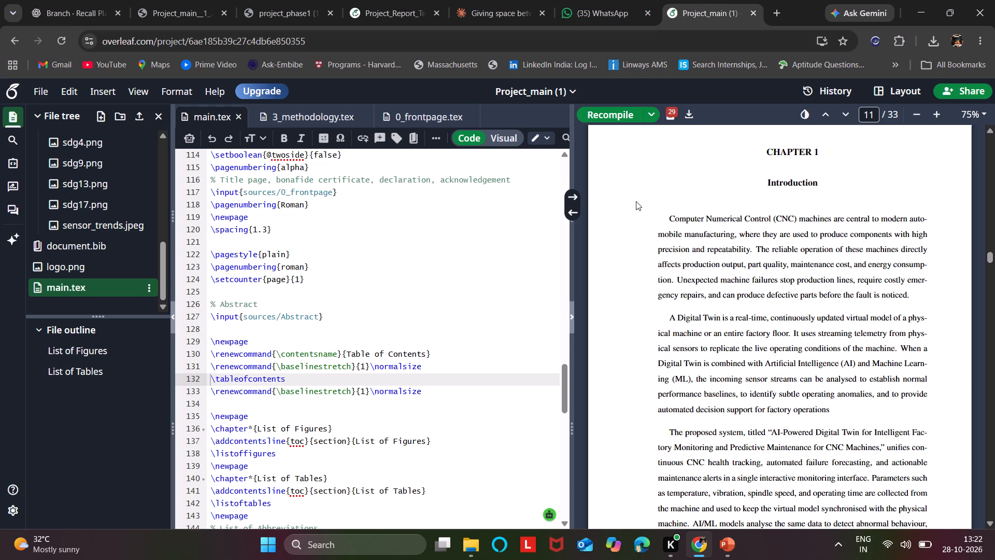
scroll(636, 201, up, 8)
scroll(669, 223, down, 1)
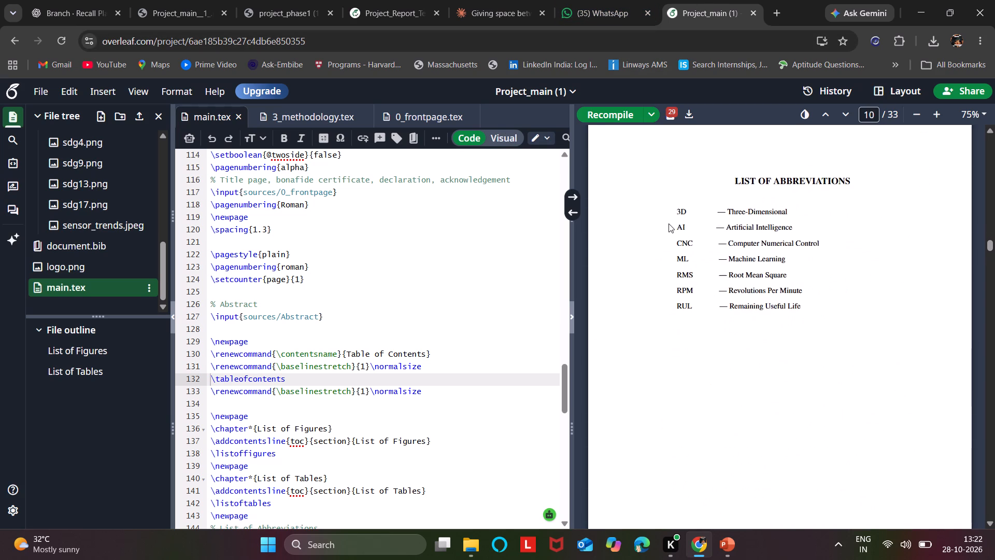
scroll(669, 223, down, 1)
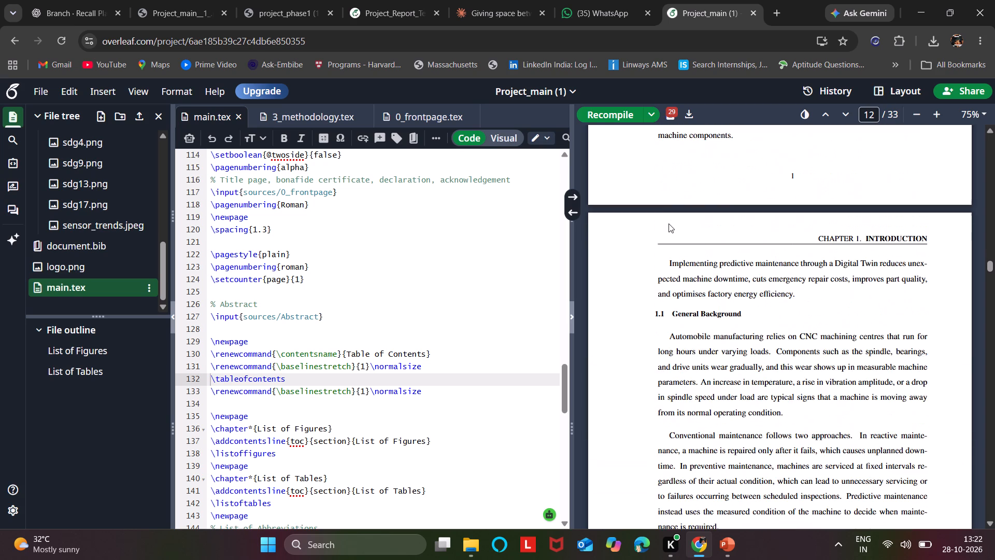
scroll(669, 223, down, 5)
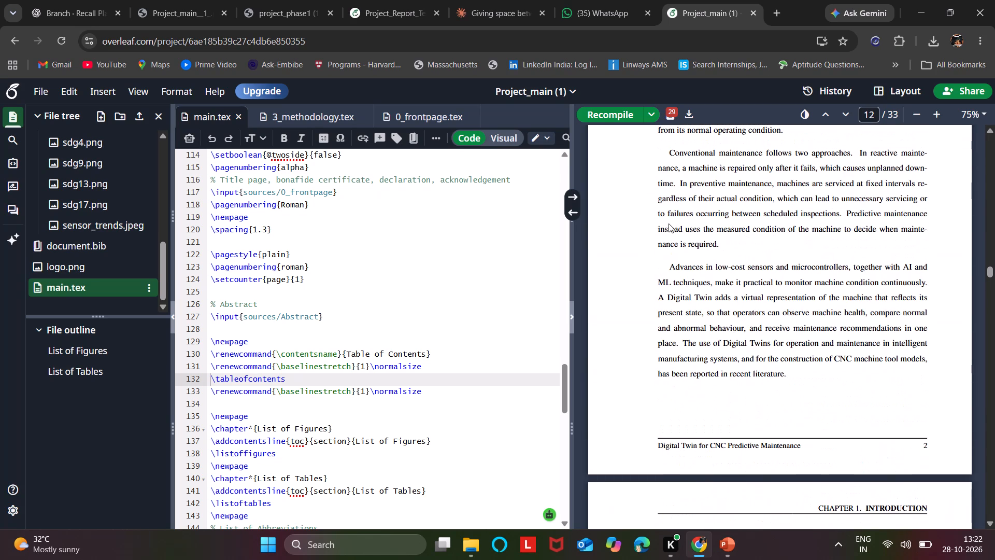
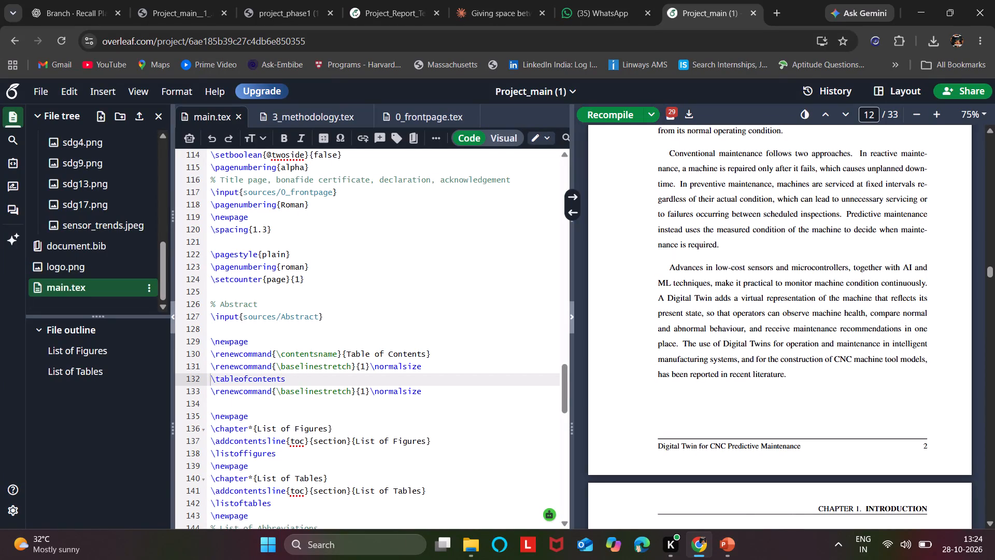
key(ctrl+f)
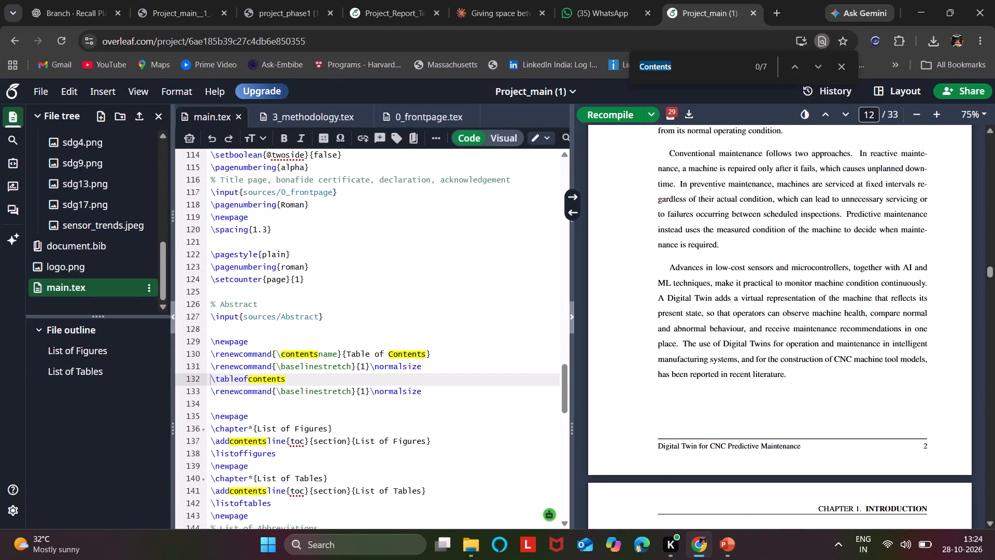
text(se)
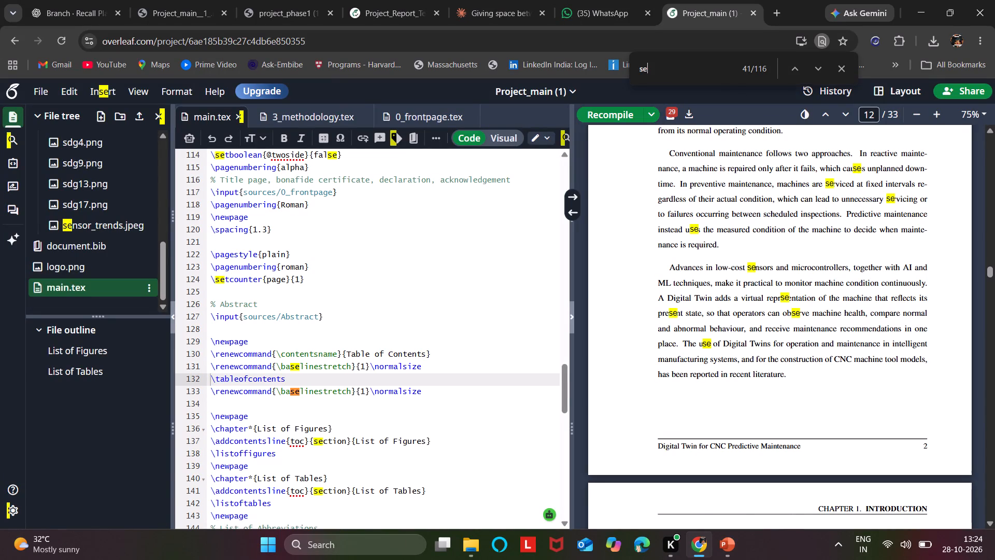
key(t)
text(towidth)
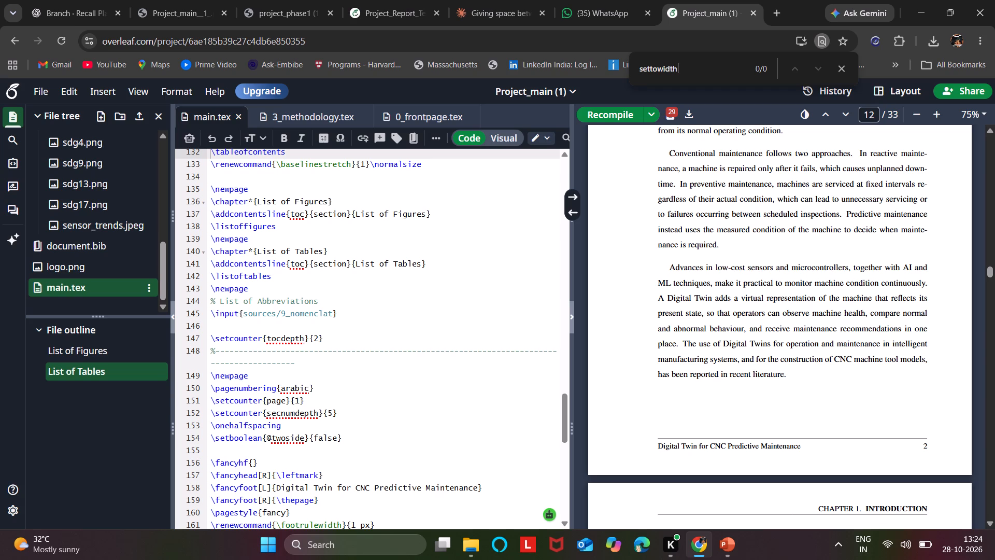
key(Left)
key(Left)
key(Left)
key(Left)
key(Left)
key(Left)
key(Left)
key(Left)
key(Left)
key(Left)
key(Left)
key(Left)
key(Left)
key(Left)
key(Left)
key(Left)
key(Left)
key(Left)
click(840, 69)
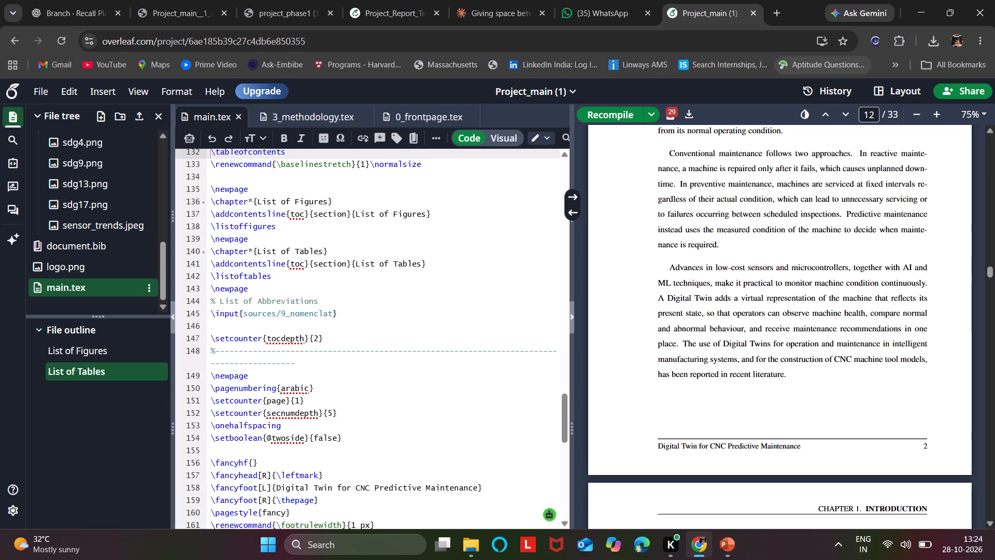
Find \setto in Project_main (1)'s main.tex and copy the \settowidth line together with the \addtolength{\cftchapnumwidth}{1.5em} line below it.
click(409, 376)
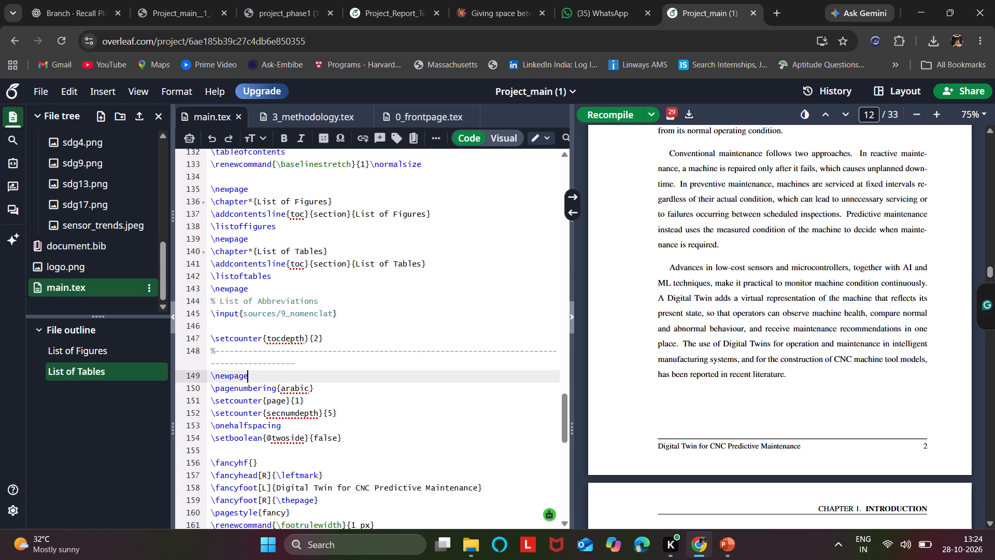
key(ctrl+f)
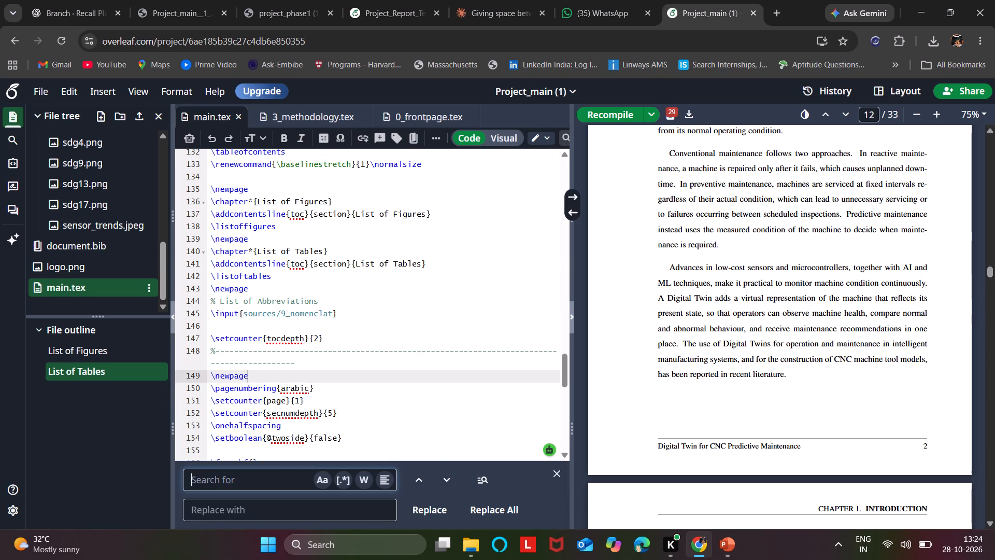
key(backslash)
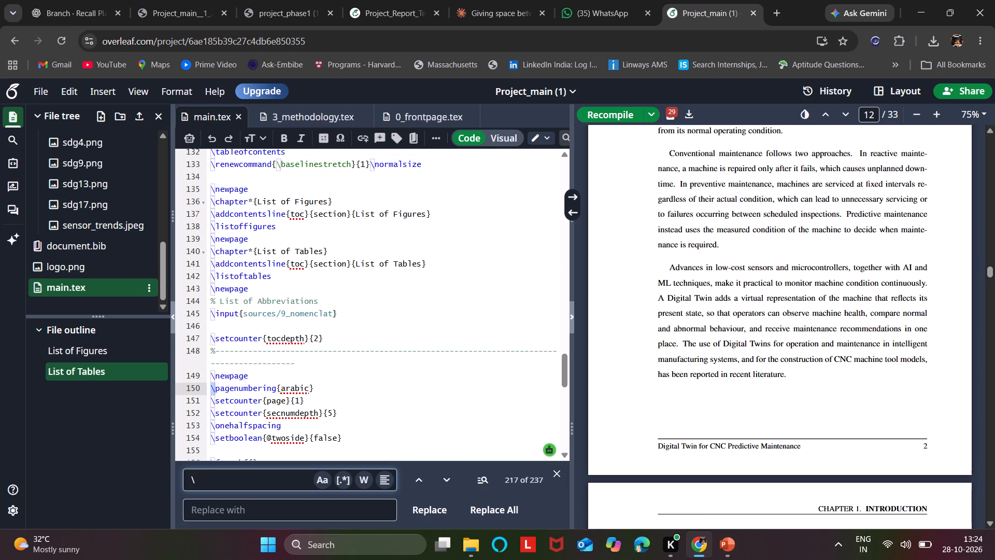
text(set)
text(to)
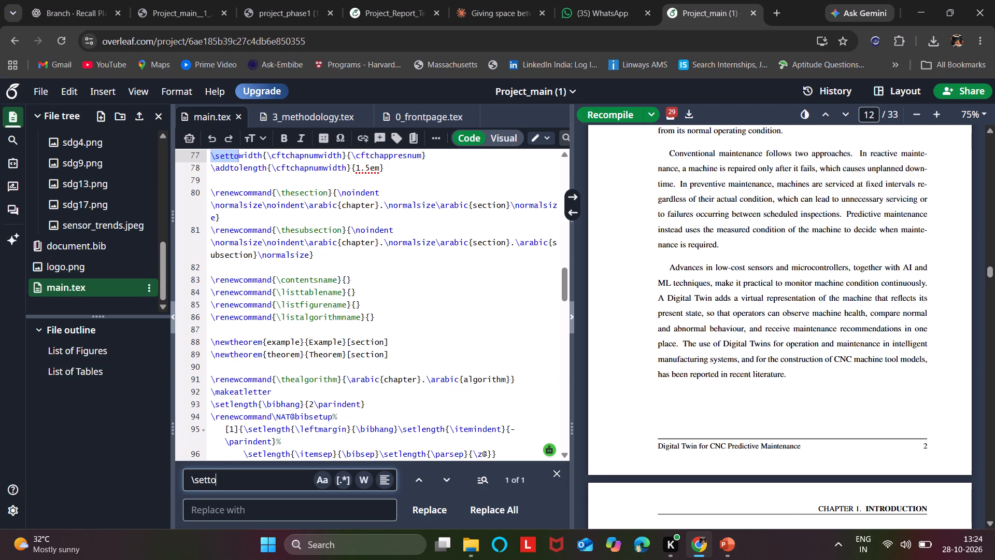
scroll(349, 243, up, 2)
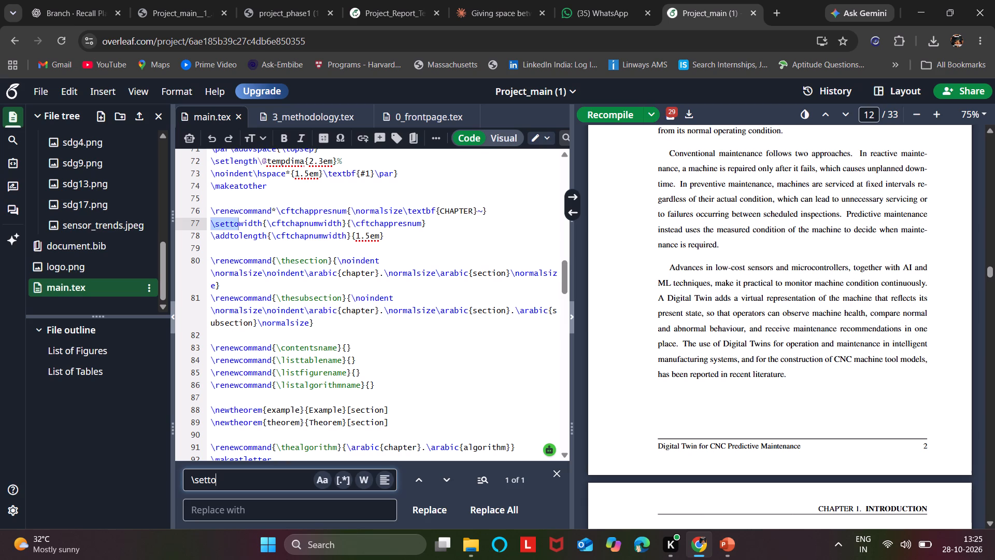
click(385, 240)
drag(385, 240, 204, 222)
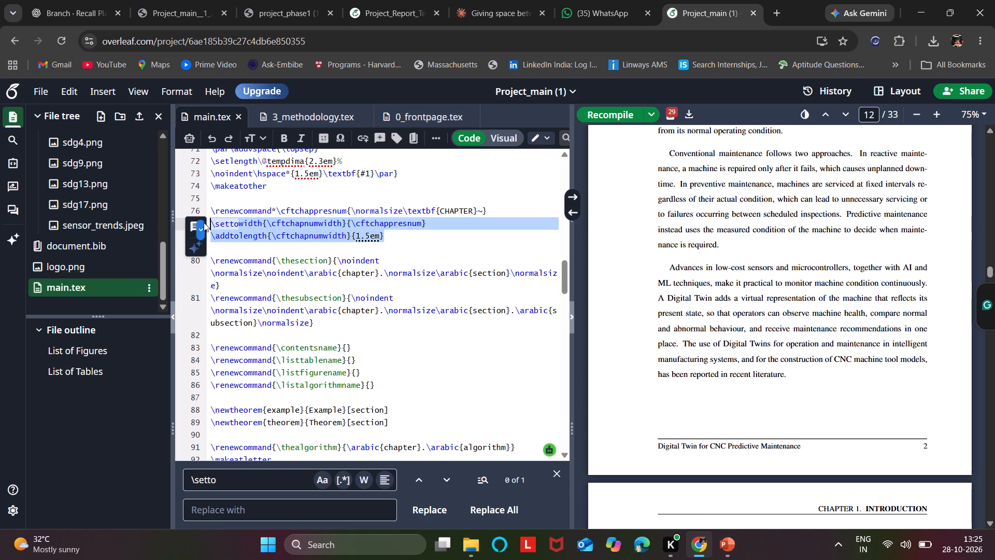
key(ctrl+c)
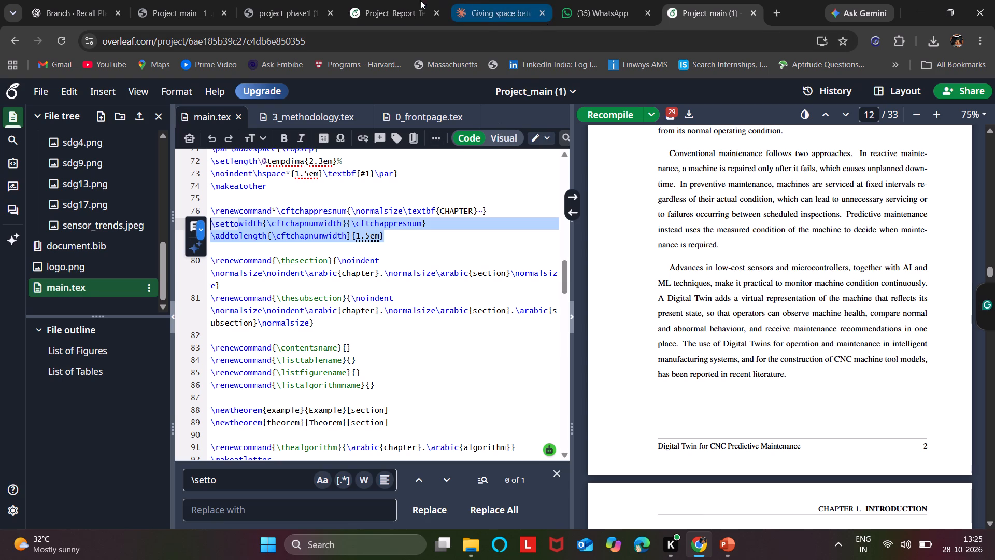
Replace the \settowidth line in Project_Report_Template__2___2__1_'s main.tex with the copied \settowidth and \addtolength lines, and recompile the report.
click(390, 0)
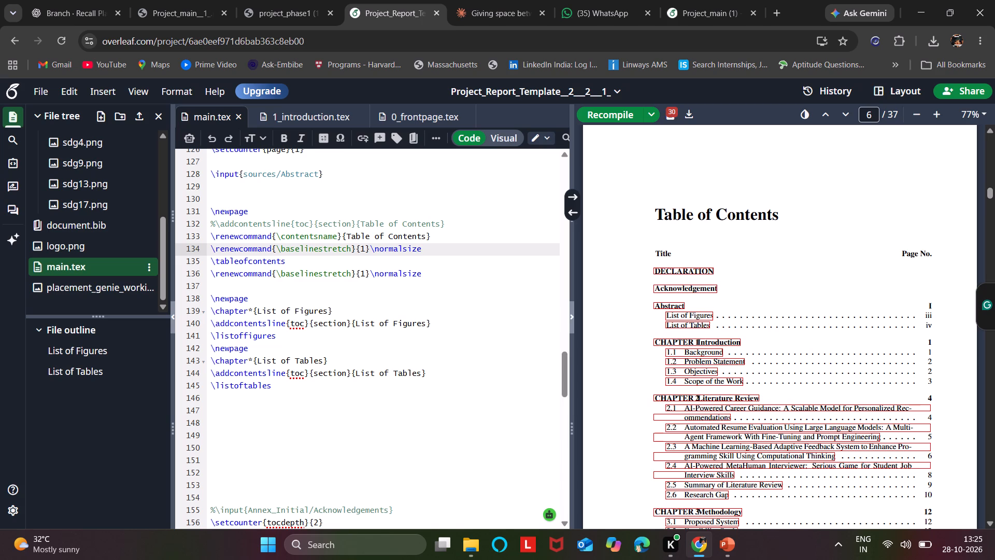
key(ctrl+f)
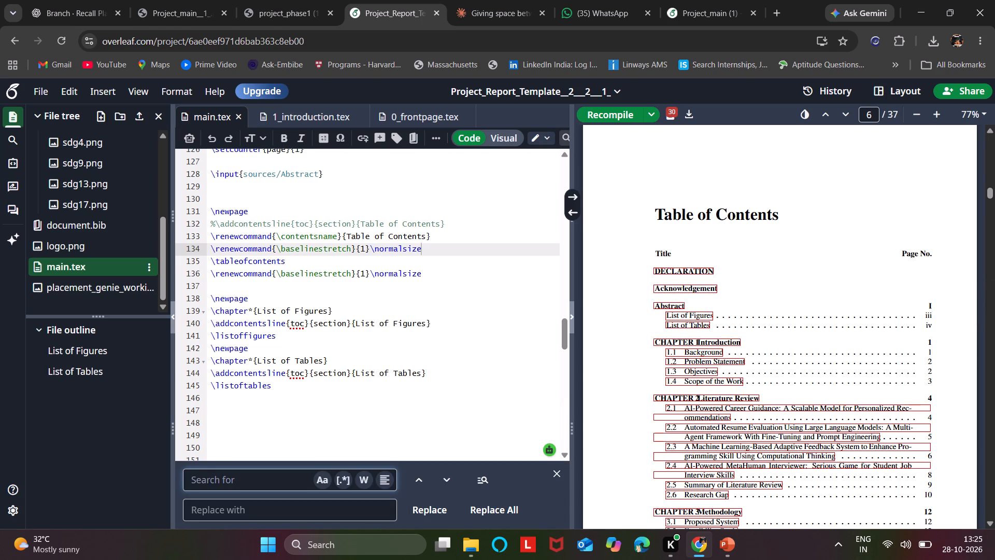
key(s)
key(BackSpace)
key(backslash)
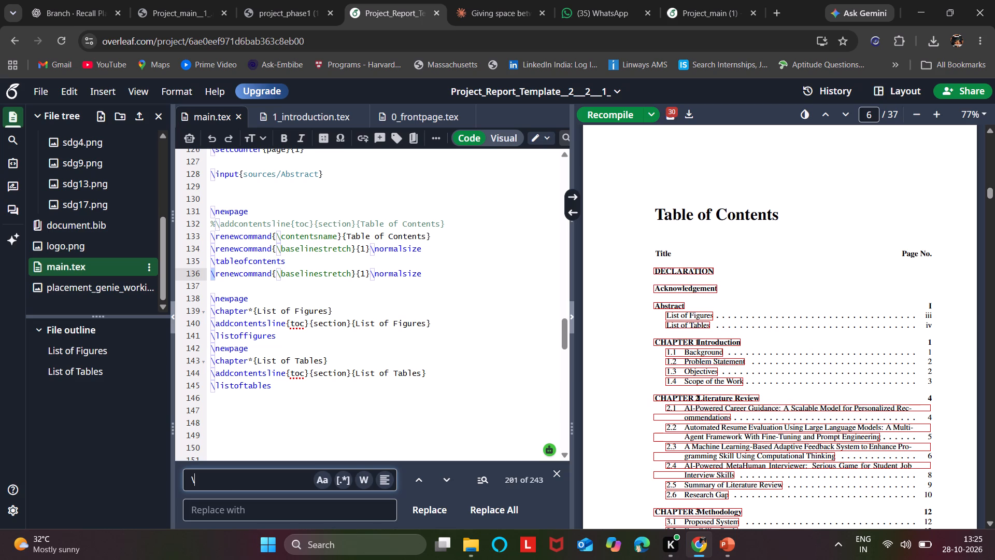
text(set)
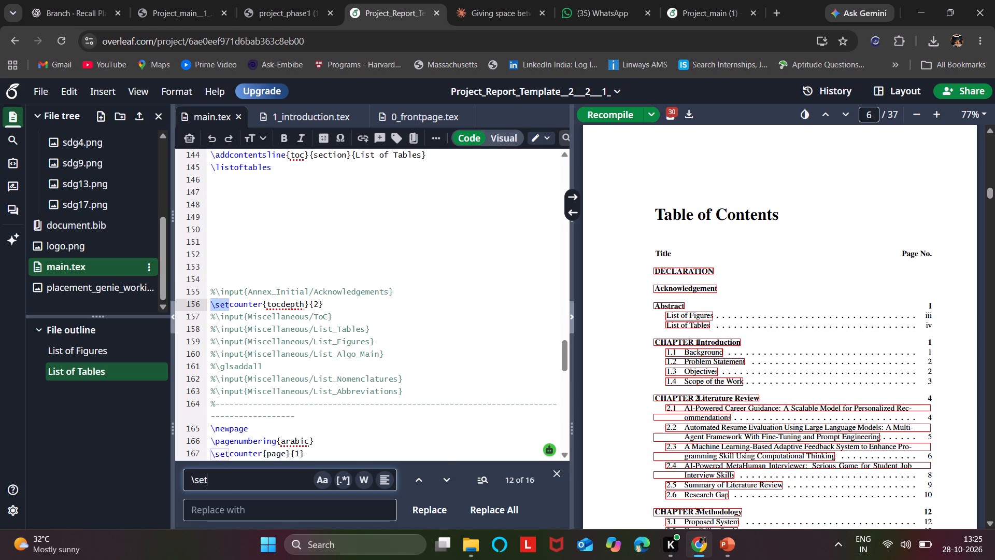
text(to)
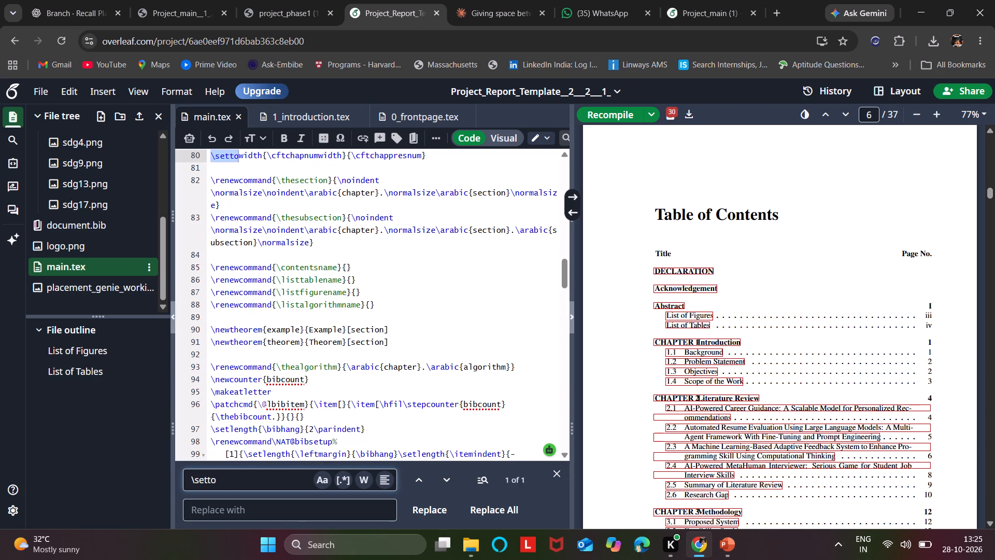
scroll(356, 203, up, 1)
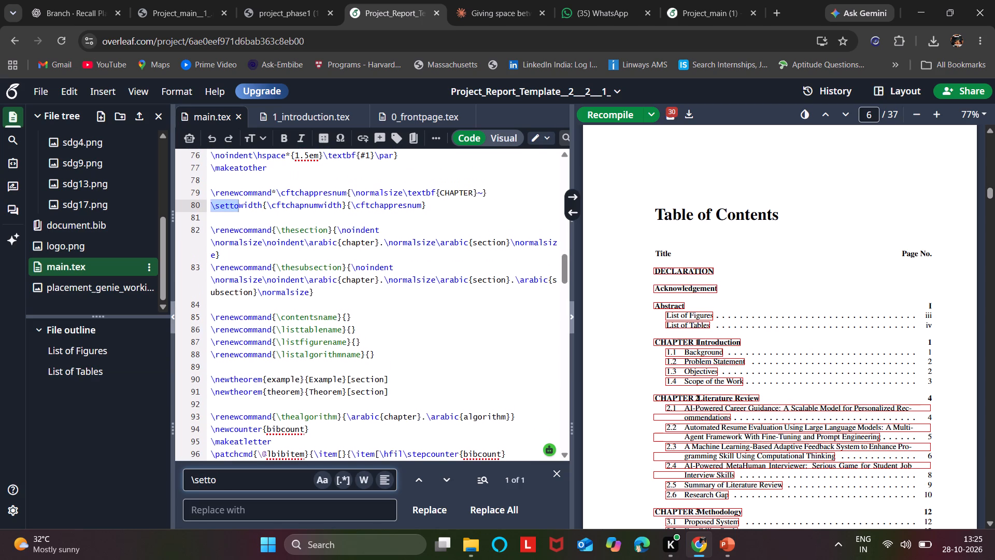
drag(449, 206, 372, 198)
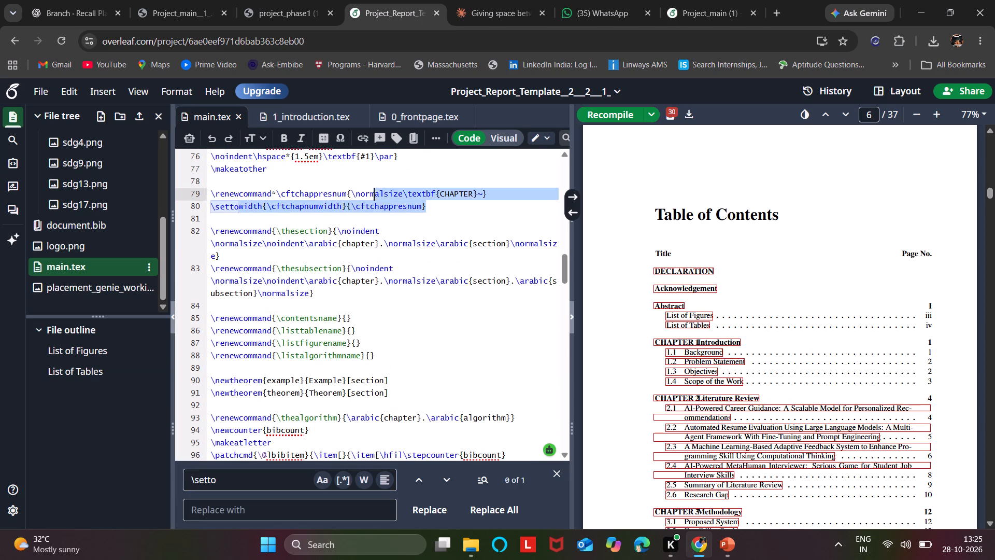
drag(372, 198, 196, 207)
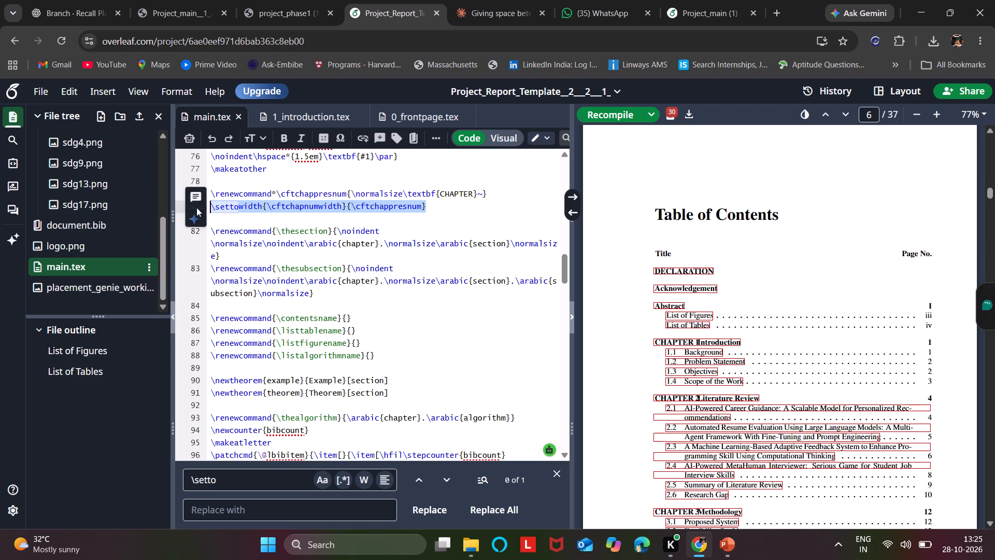
key(ctrl+v)
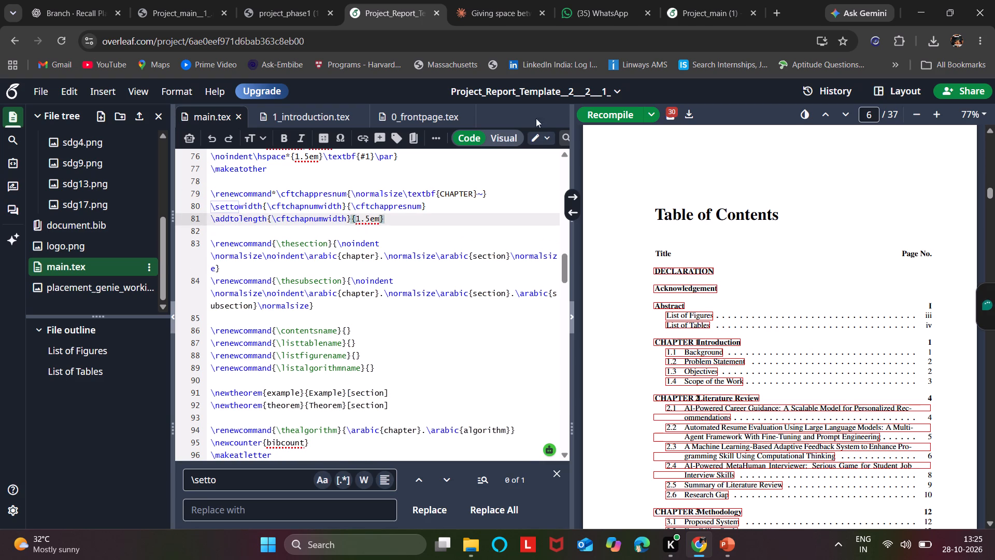
click(588, 113)
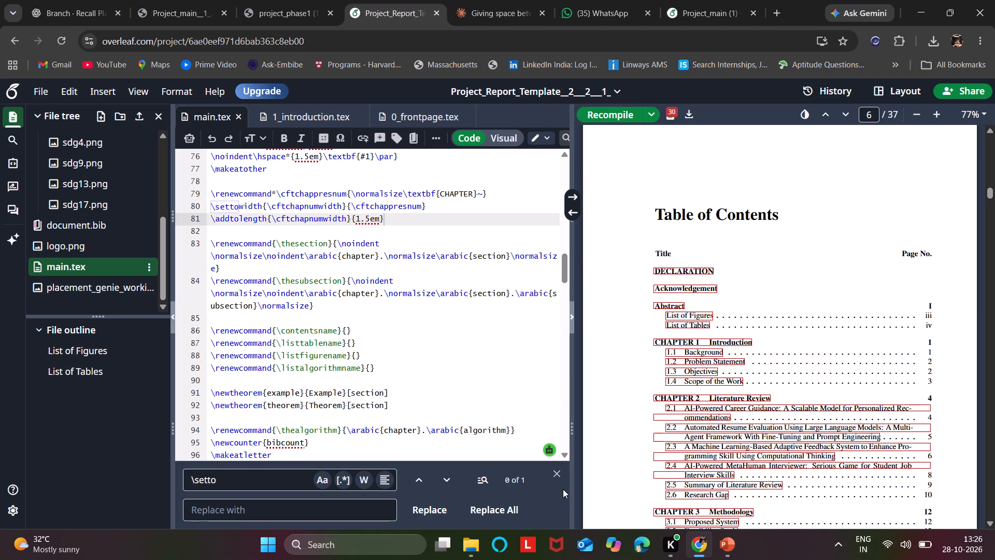
click(555, 476)
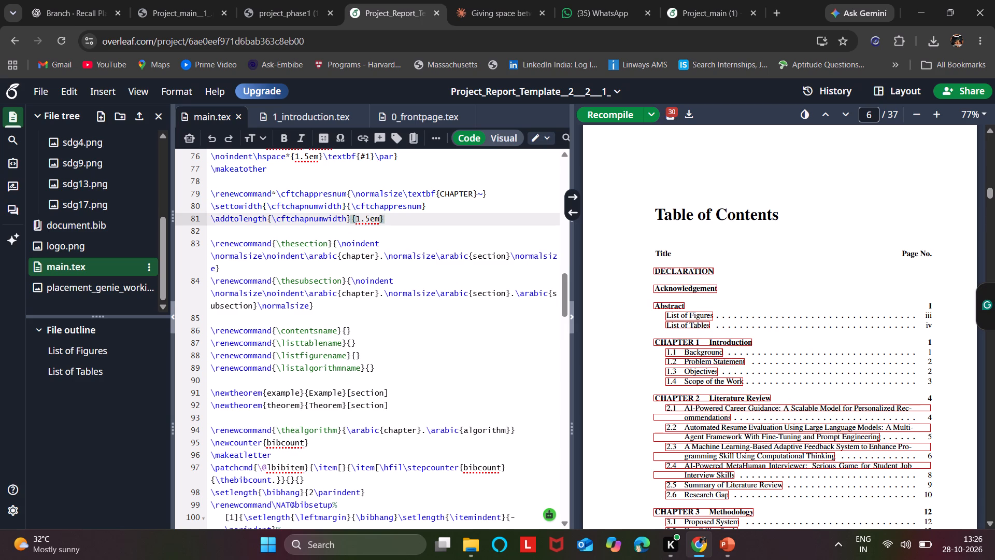
Compare the Table of Contents pages in Project_main (1)'s PDF with those in the recompiled Project_Report_Template__2___2__1_ report.
click(688, 0)
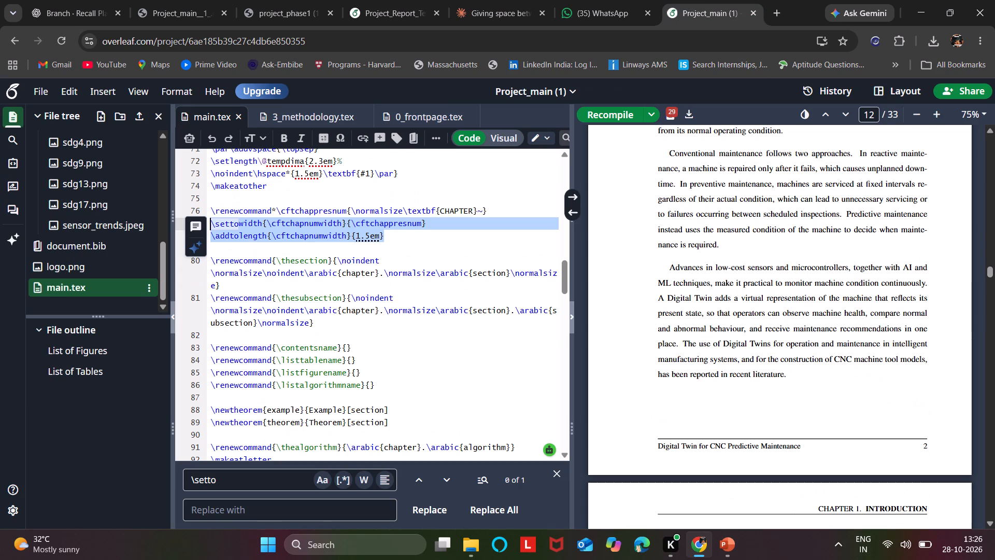
scroll(769, 298, up, 20)
scroll(769, 298, up, 20)
scroll(769, 298, up, 2)
scroll(769, 298, down, 2)
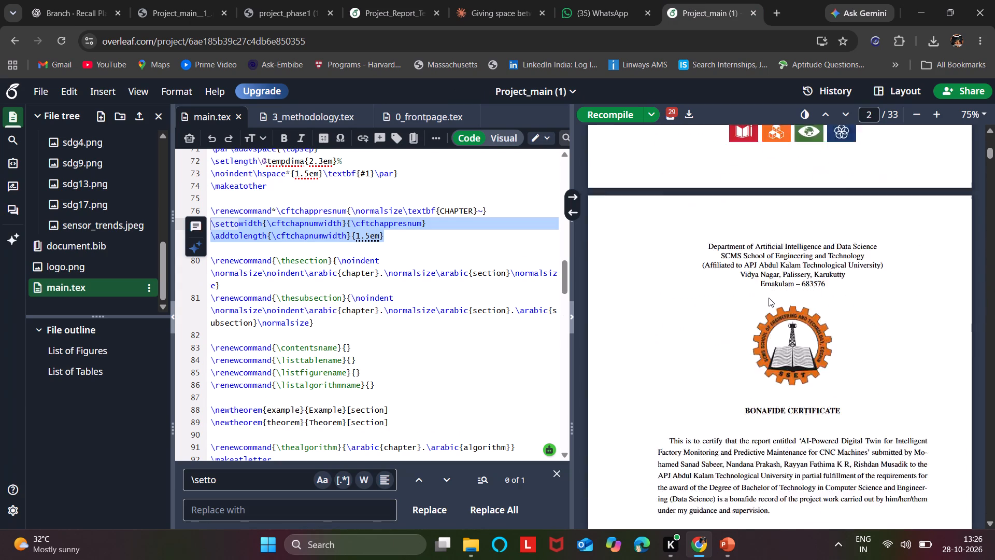
scroll(769, 298, down, 12)
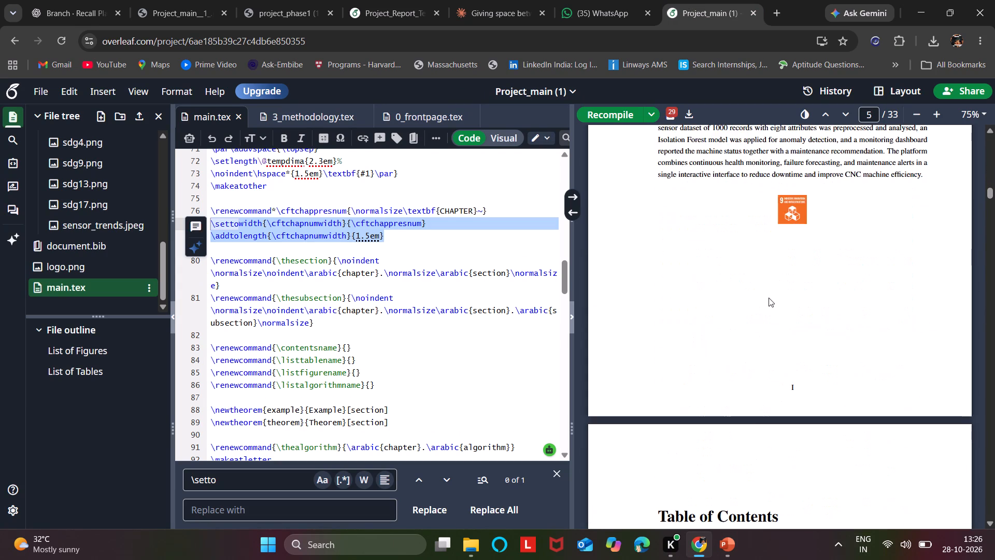
scroll(769, 298, down, 8)
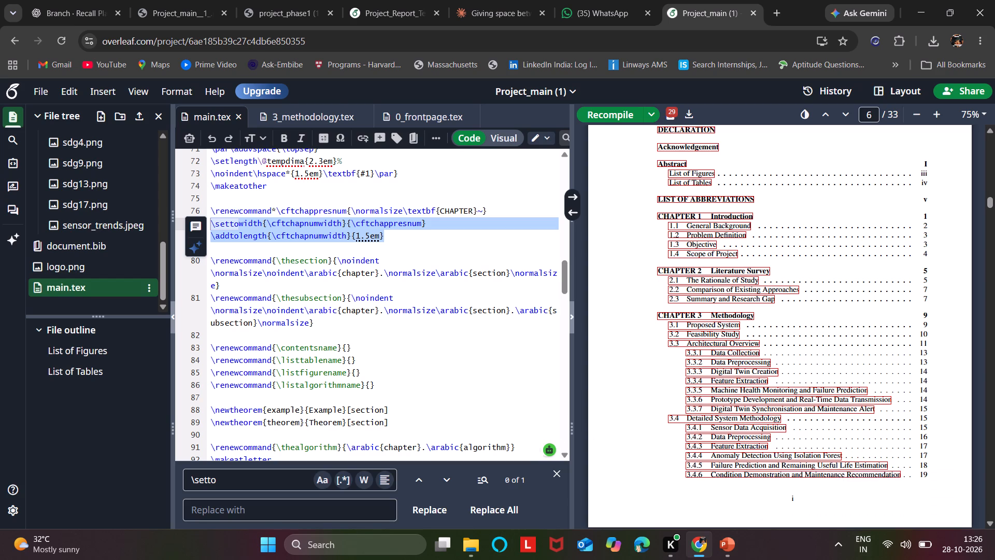
click(250, 0)
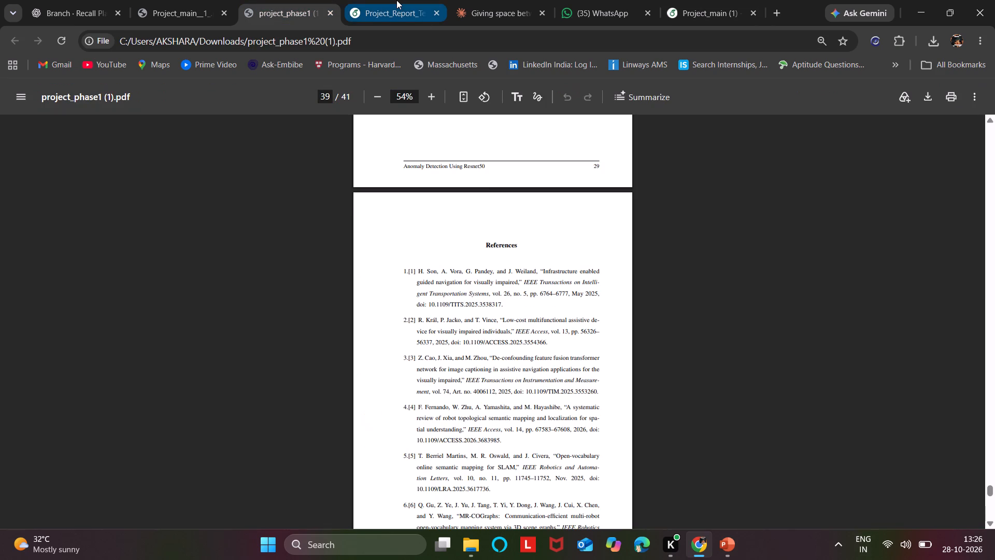
click(210, 0)
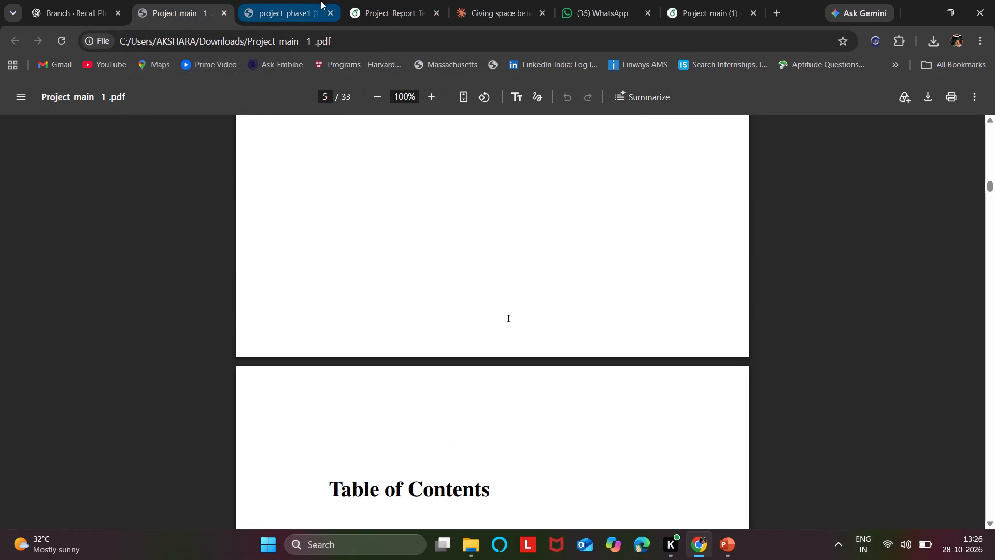
click(375, 0)
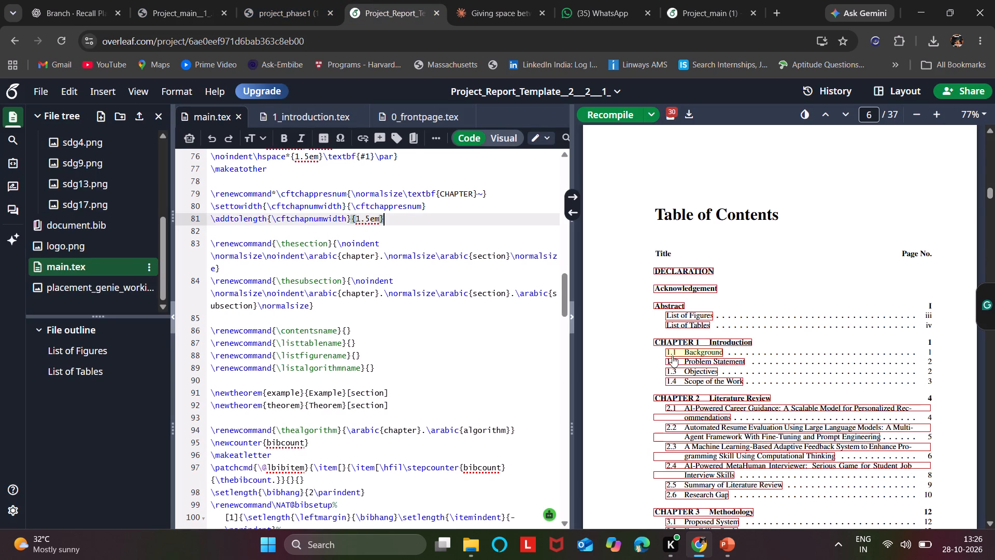
scroll(672, 358, down, 4)
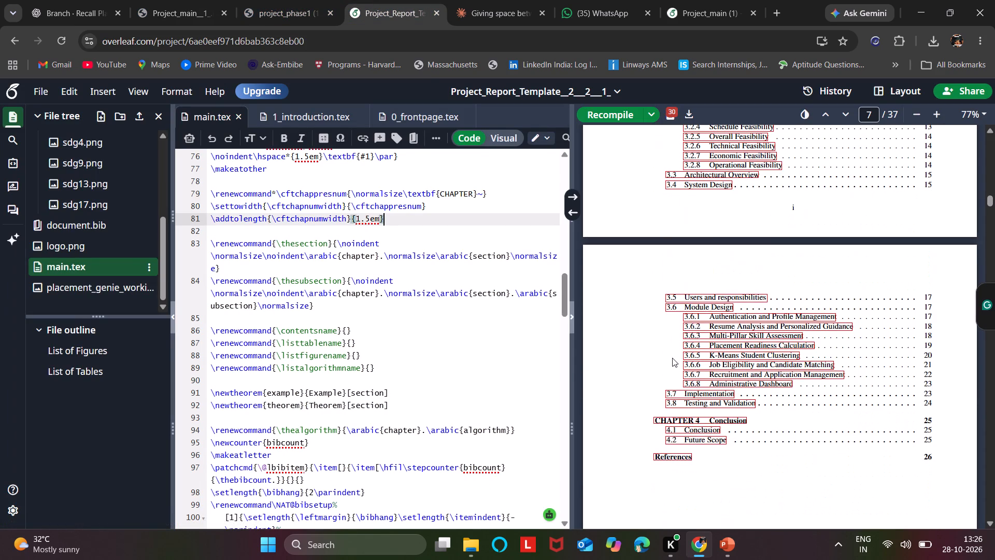
scroll(389, 240, up, 4)
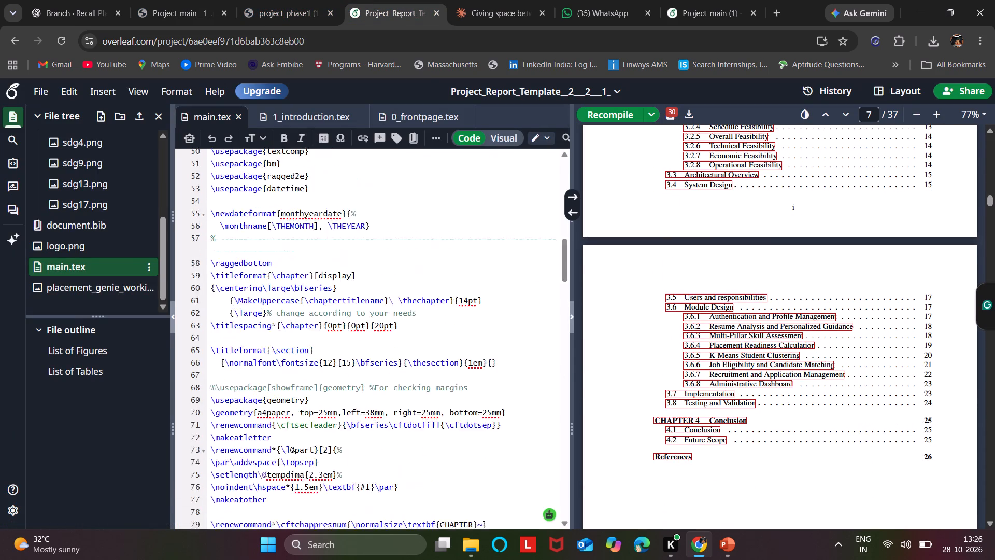
scroll(389, 240, up, 3)
Switch to the project_f presentation in PowerPoint and copy the full project title from the first slide.
click(720, 535)
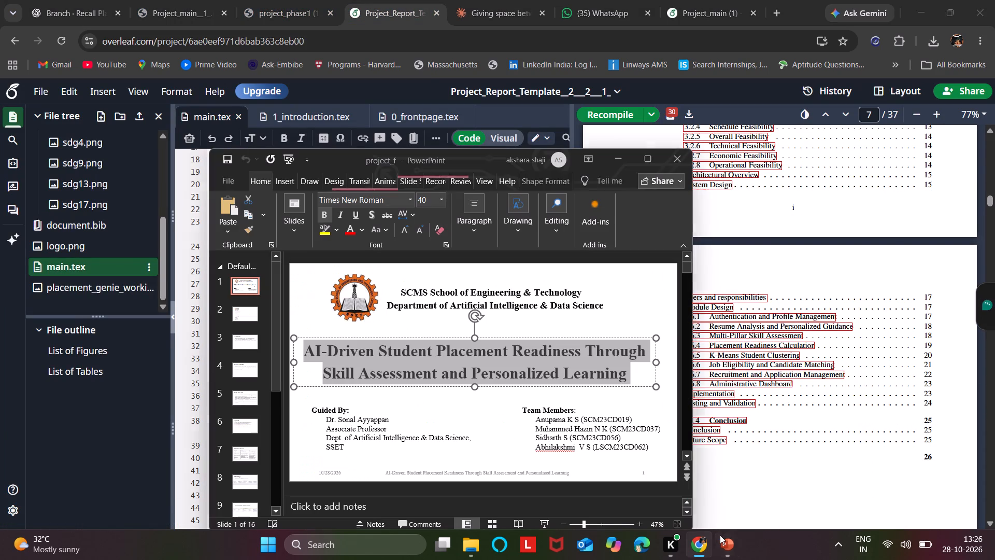
click(617, 363)
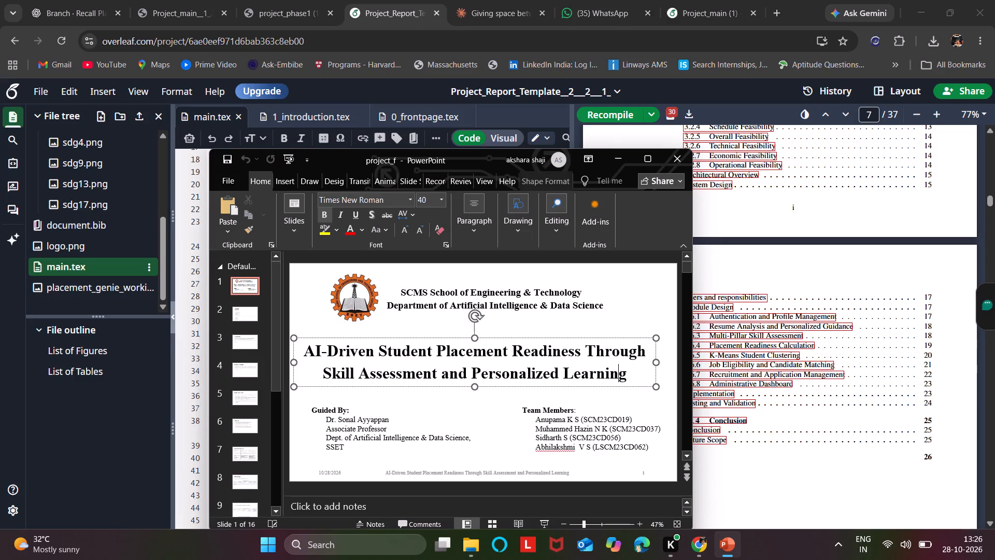
click(629, 371)
key(ctrl+a)
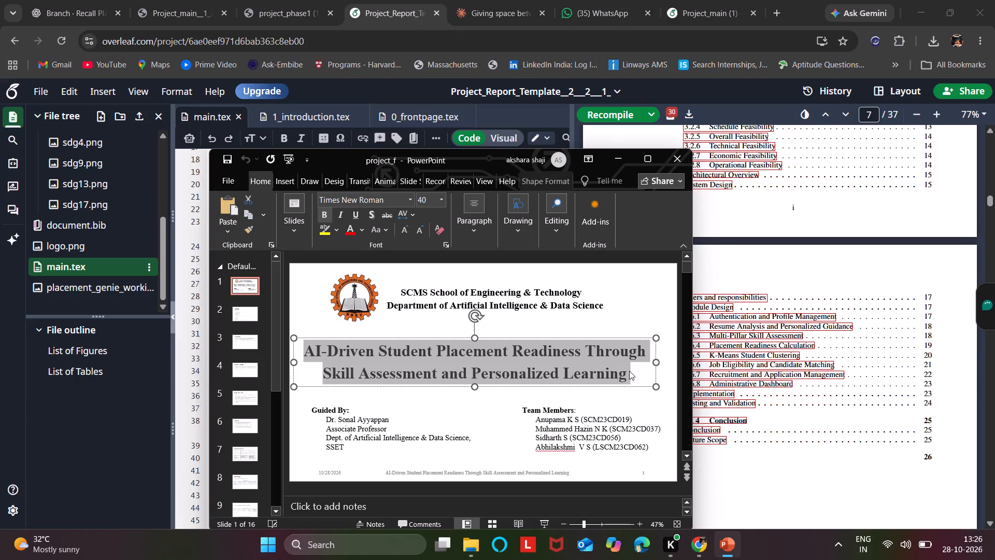
key(ctrl+c)
Back in Overleaf, replace the report title in 0_frontpage.tex with the copied "AI-Driven Student Placement Readiness Through Skill Assessment and Personalized Learning".
click(748, 215)
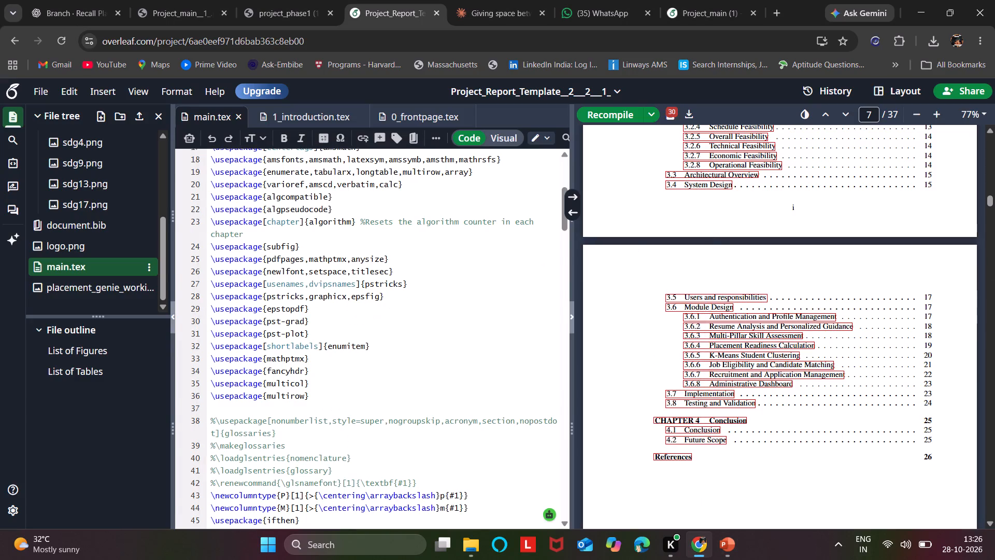
scroll(406, 259, up, 14)
scroll(615, 213, up, 7)
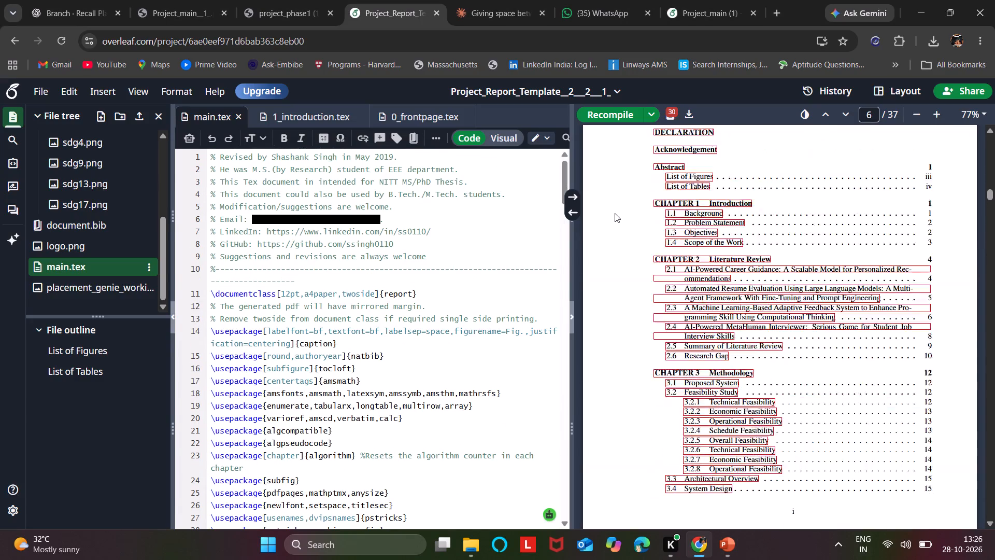
scroll(615, 213, up, 20)
scroll(615, 213, up, 6)
double_click(692, 192)
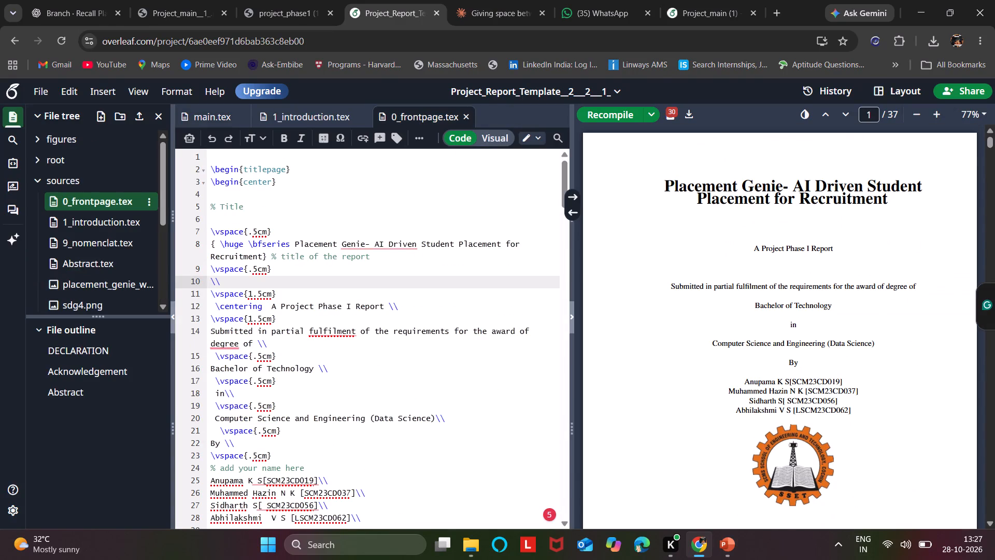
drag(262, 257, 201, 256)
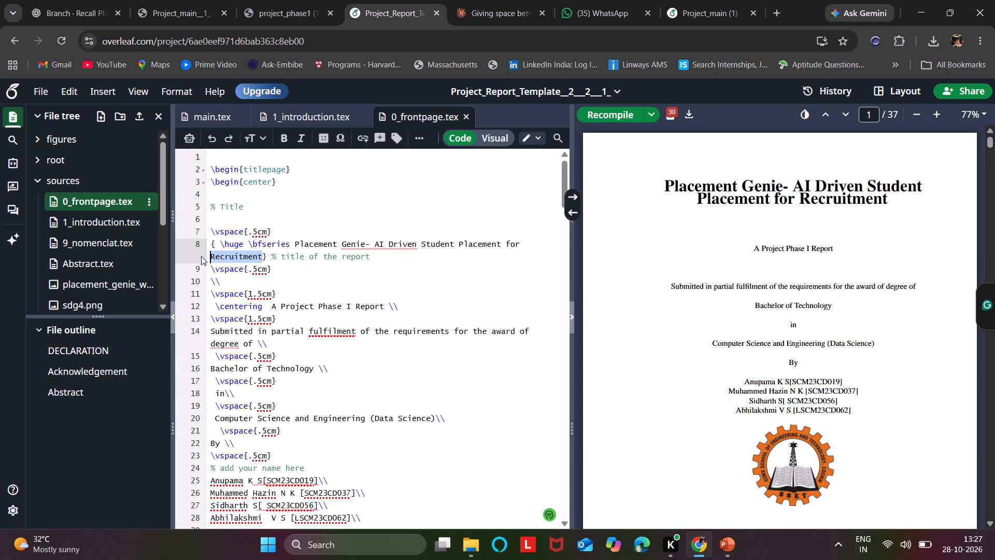
drag(201, 256, 295, 245)
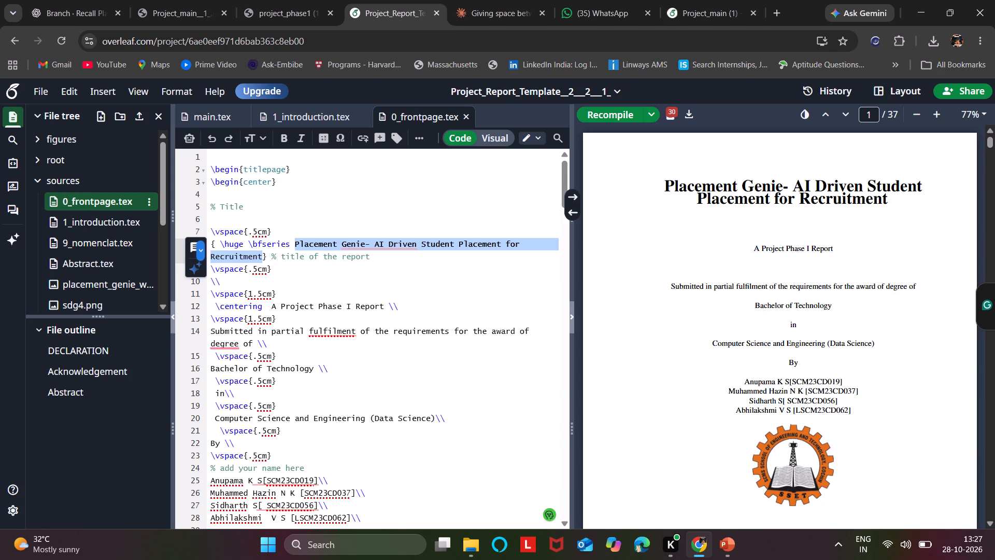
key(BackSpace)
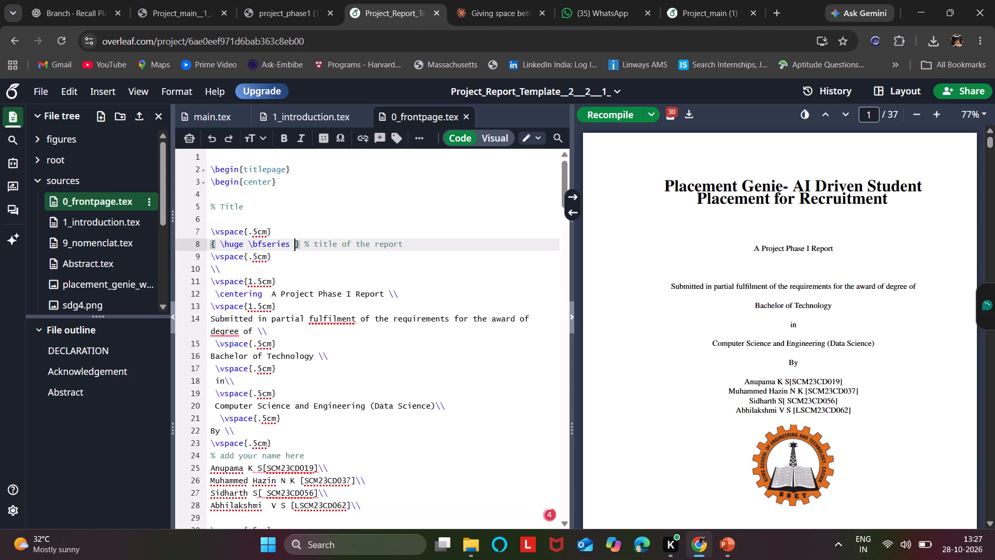
key(ctrl+v)
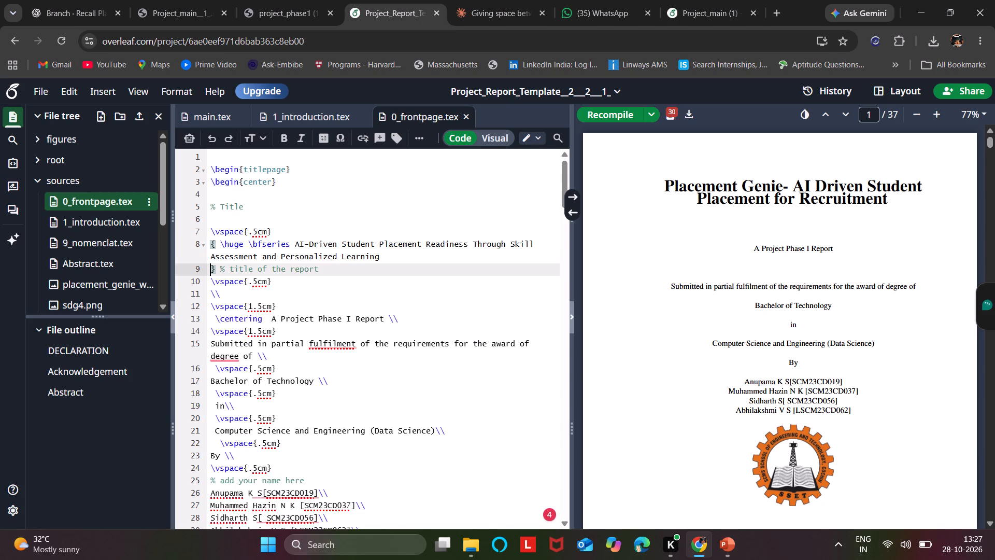
Search 0_frontpage.tex for "footer" and main.tex for "foot" to locate the \fancyfoot[L] definition holding the report title.
scroll(361, 366, down, 2)
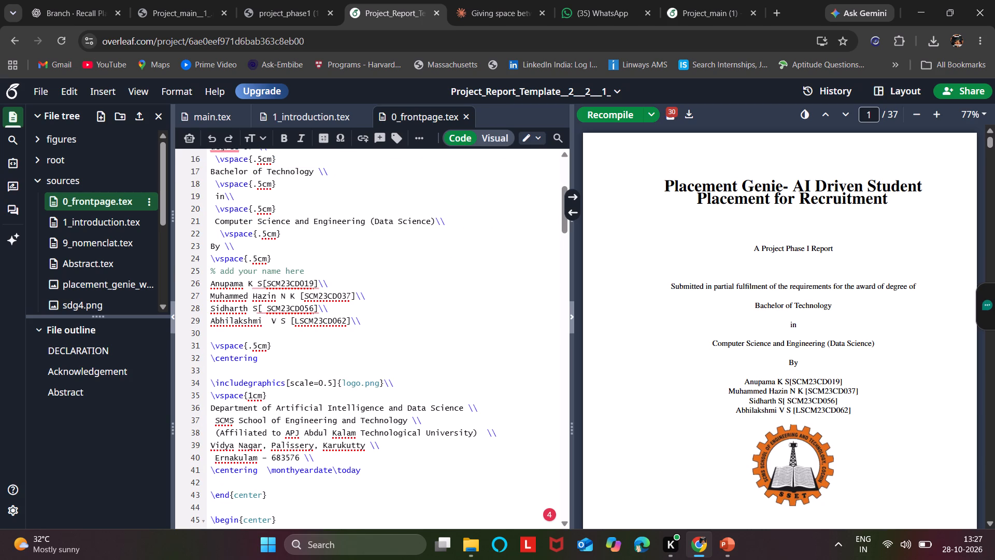
key(ctrl+f)
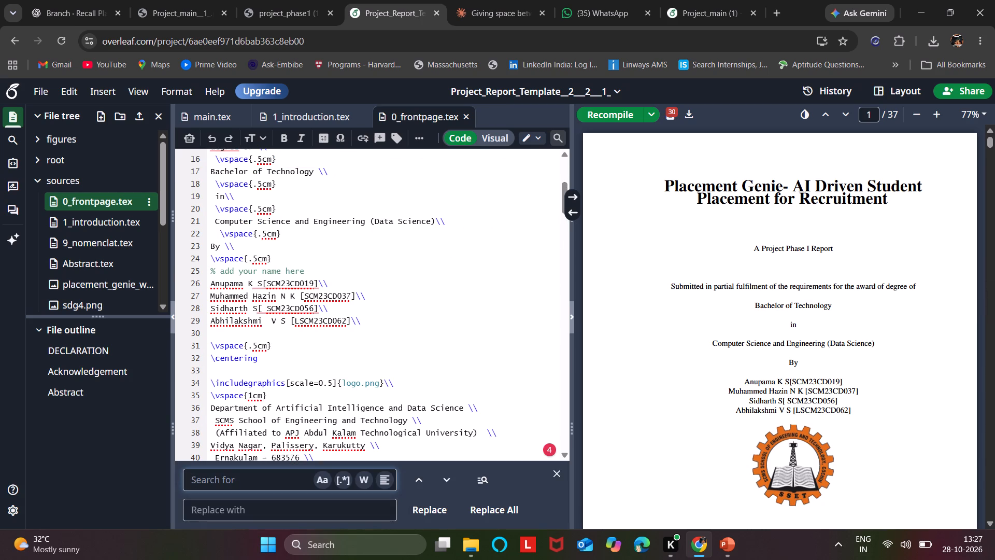
text(footer)
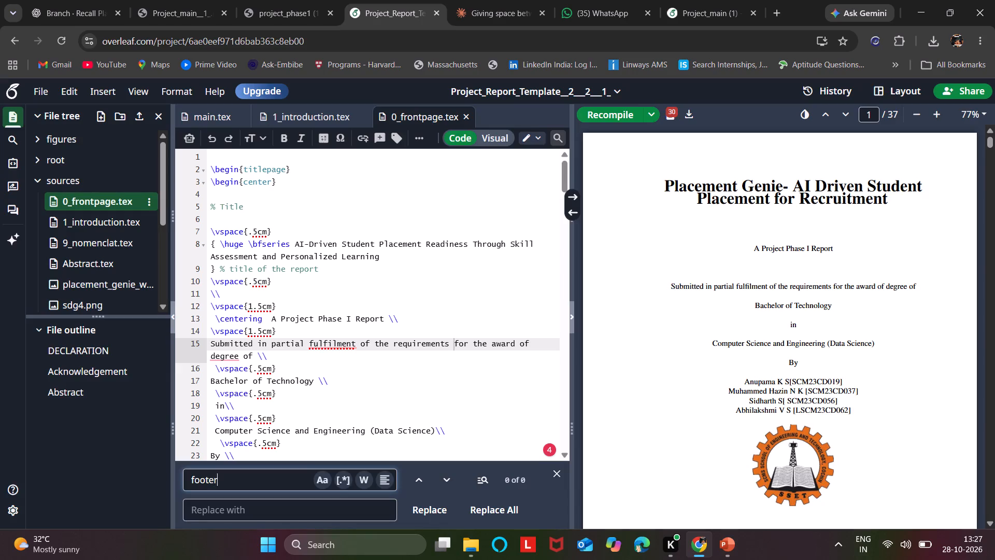
scroll(70, 237, down, 2)
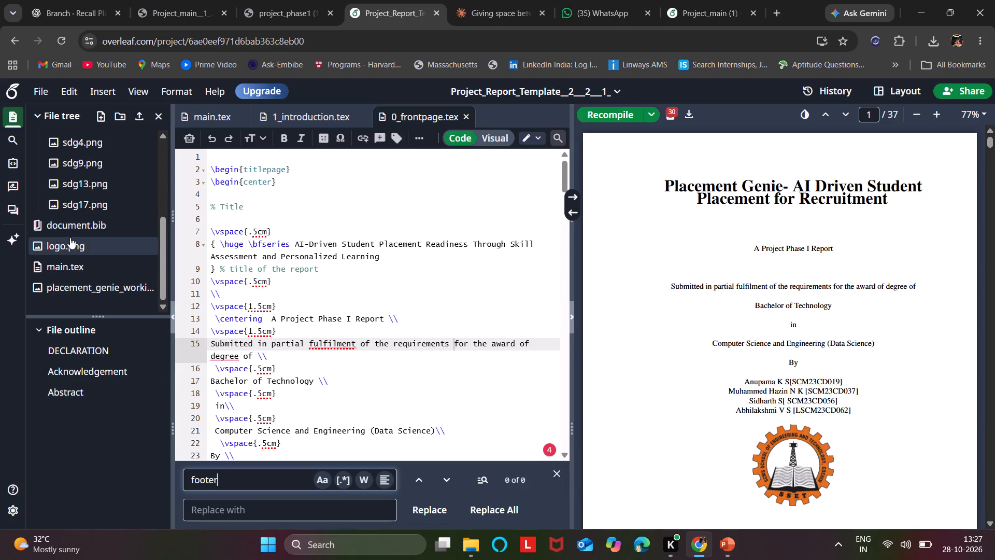
scroll(70, 237, down, 1)
click(73, 272)
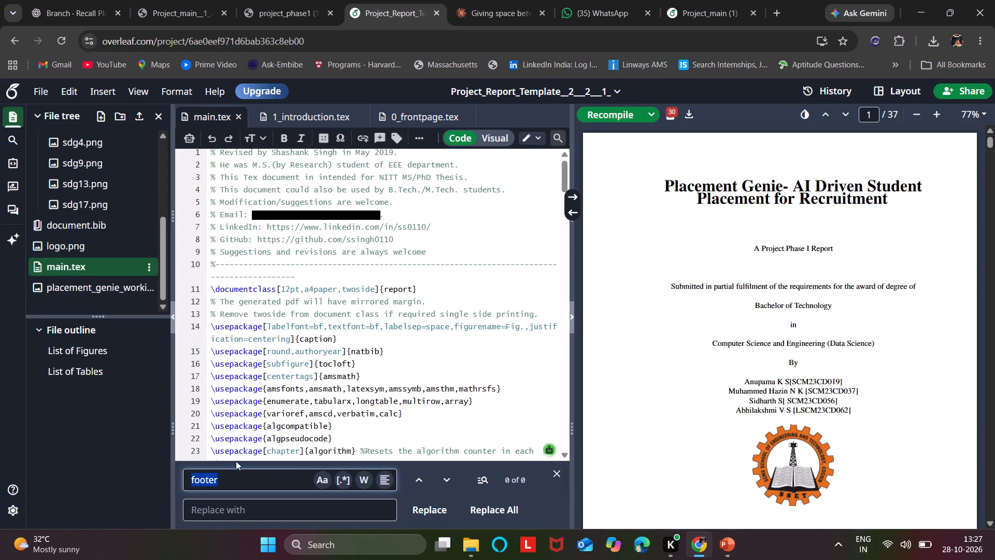
click(230, 476)
key(BackSpace)
key(BackSpace)
key(BackSpace)
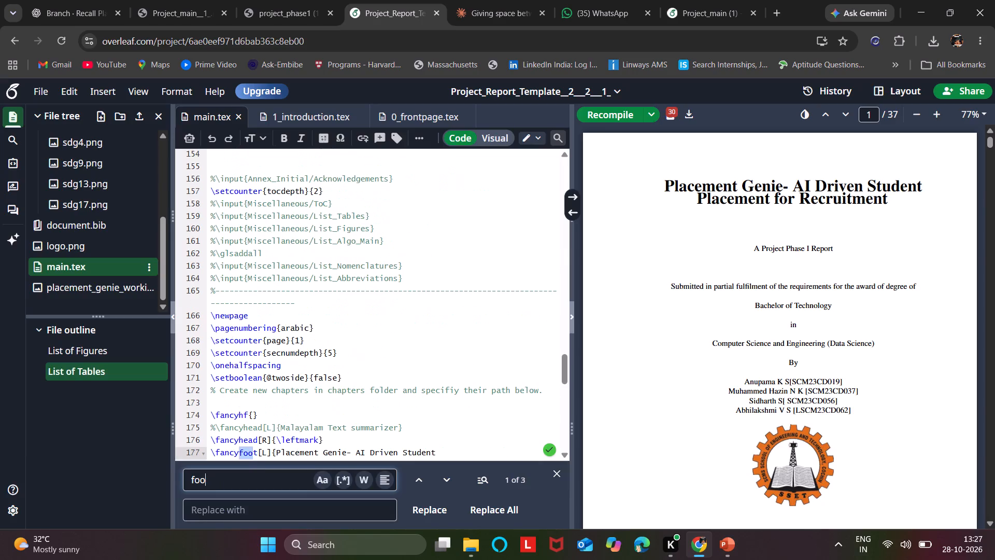
text(tre)
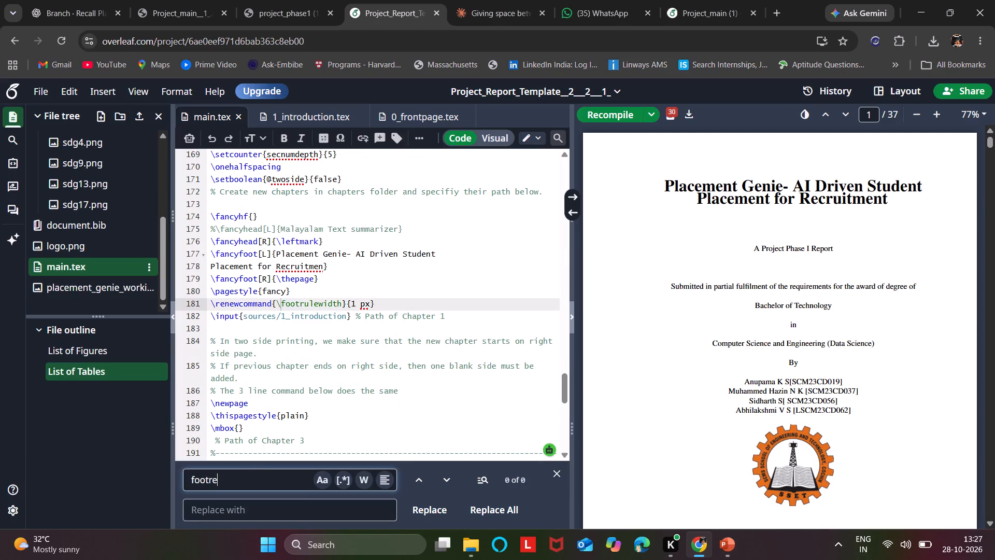
key(BackSpace)
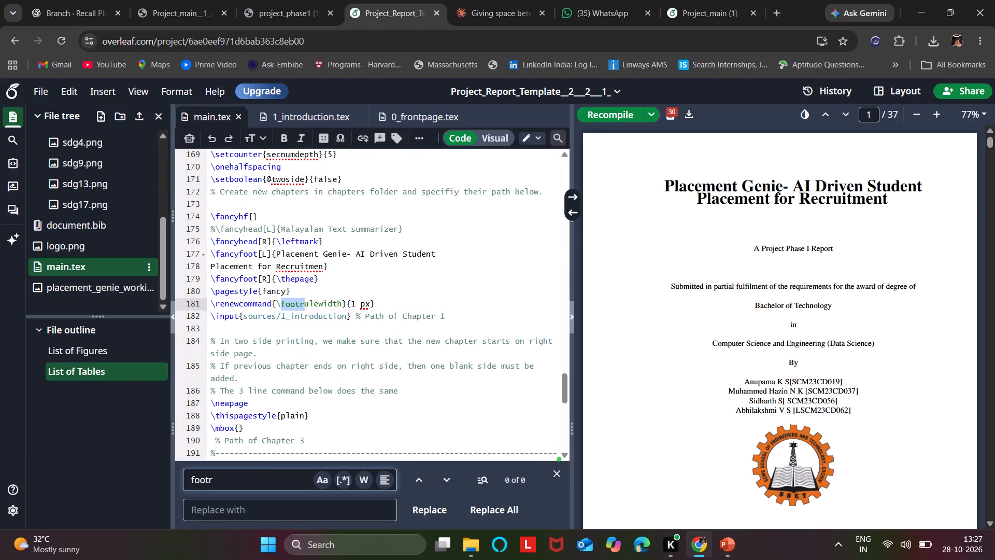
key(BackSpace)
key(BackSpace)
key(BackSpace)
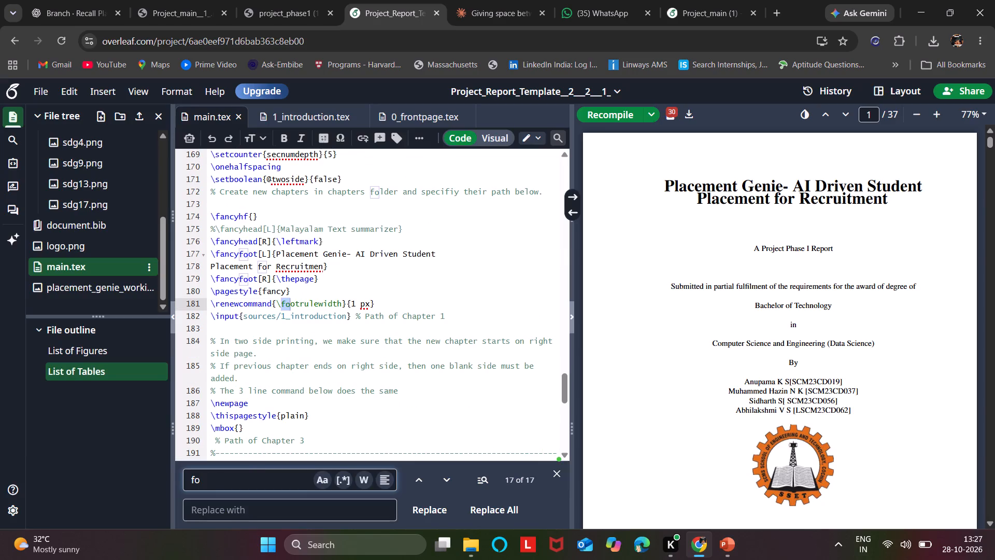
key(BackSpace)
key(BackSpace)
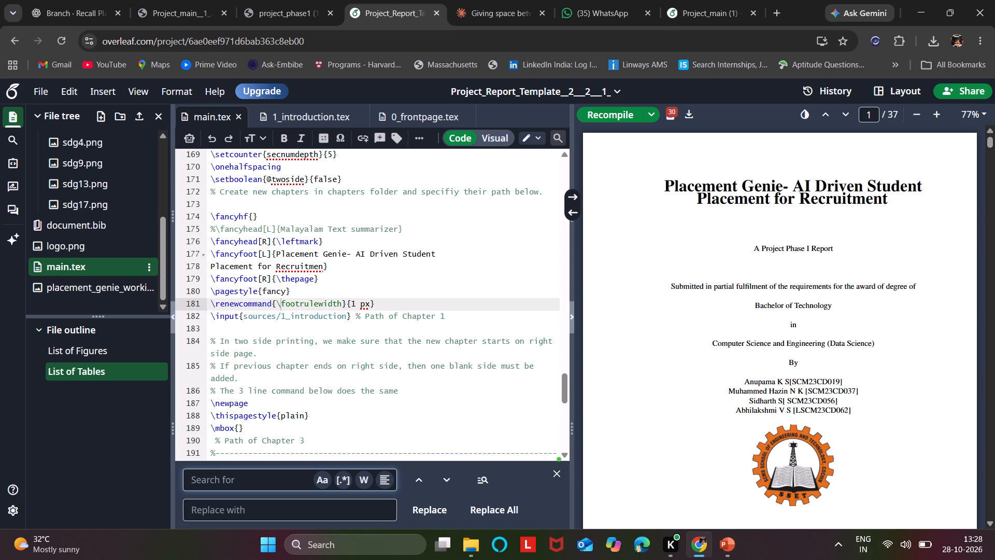
scroll(325, 285, down, 1)
scroll(325, 285, up, 1)
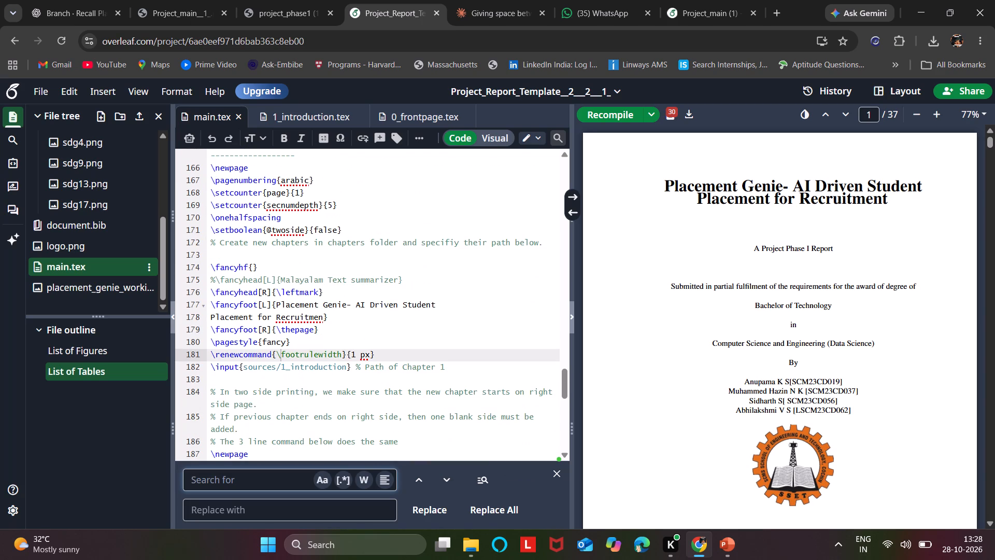
Replace the \fancyfoot[L] text in main.tex with "AI-Driven Student Placement Readiness Through Skill Assessment and Personalized Learning" and recompile the report.
click(322, 319)
key(t)
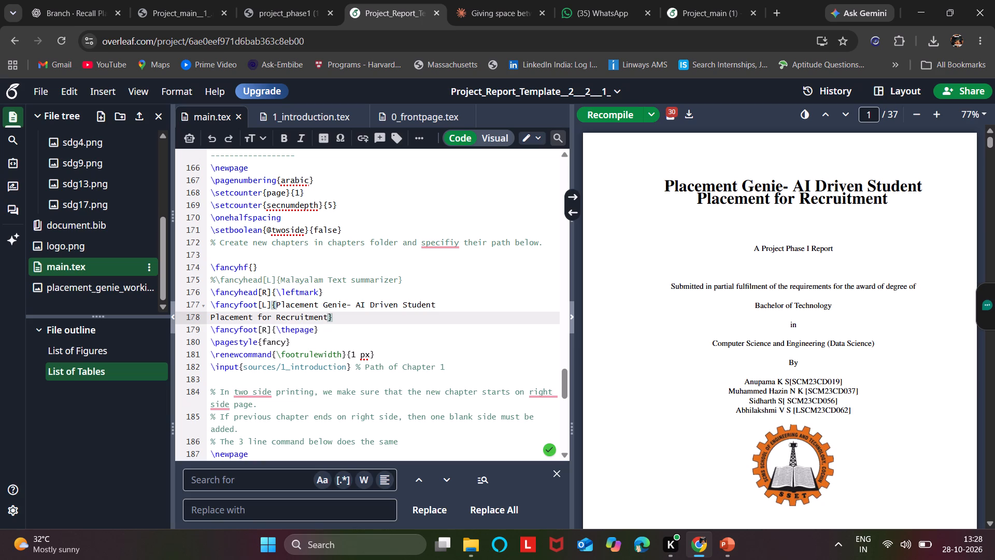
drag(327, 317, 283, 303)
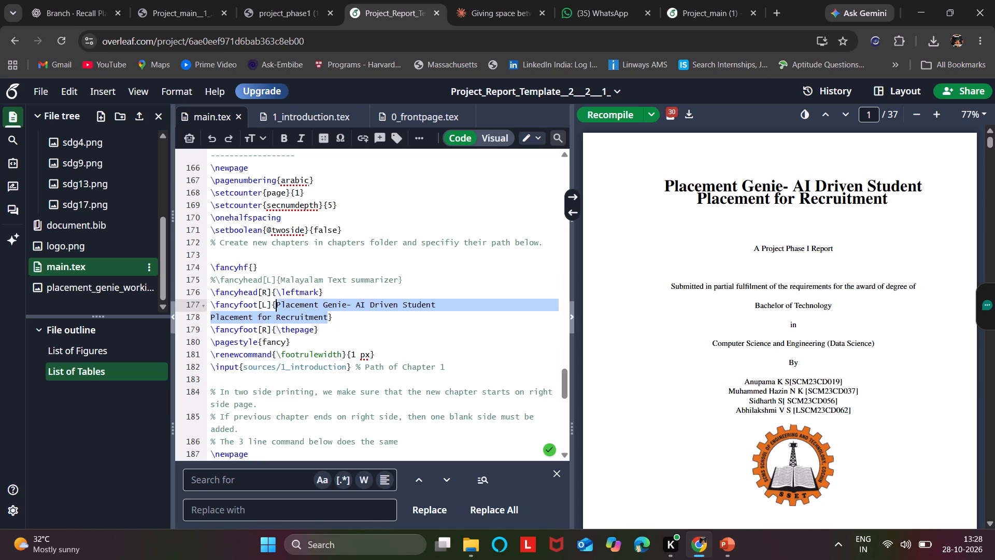
drag(283, 303, 277, 305)
key(BackSpace)
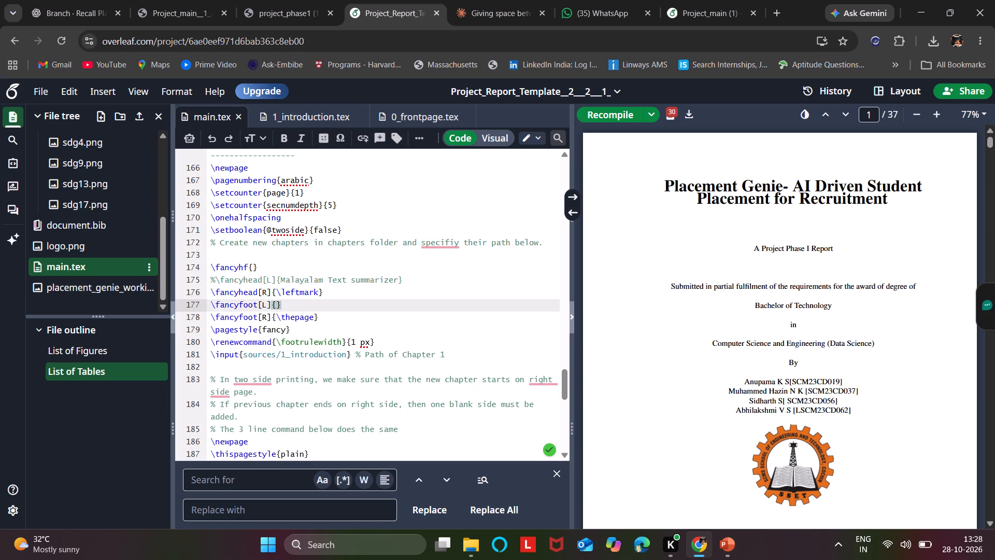
key(ctrl+v)
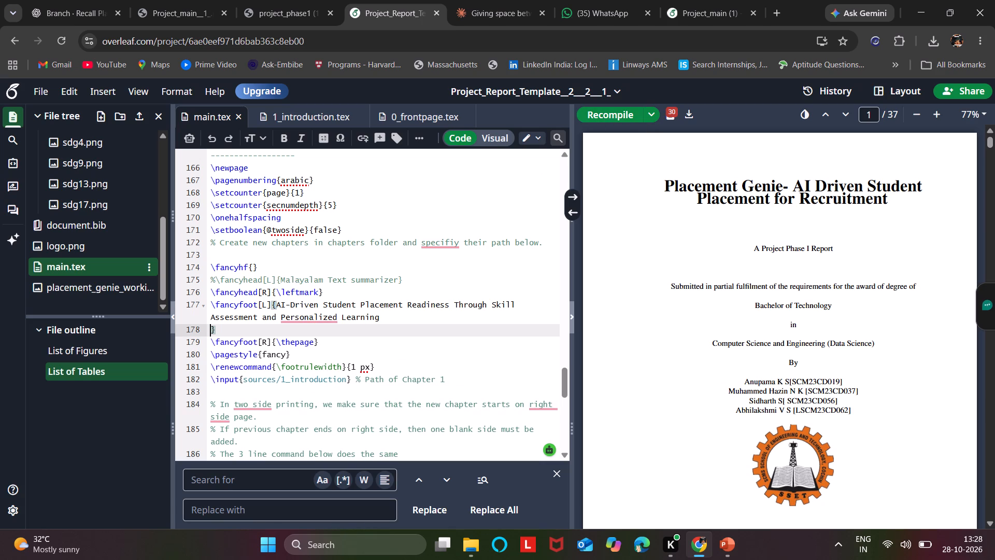
key(ctrl+s)
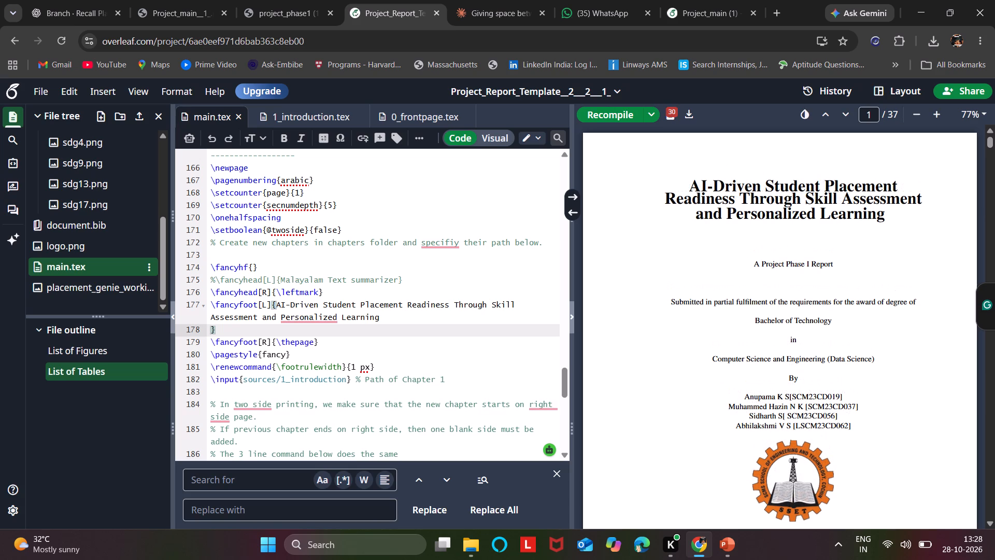
Review the recompiled PDF from the title page through the end of Chapter 1, checking the title and the page footer.
scroll(799, 268, down, 2)
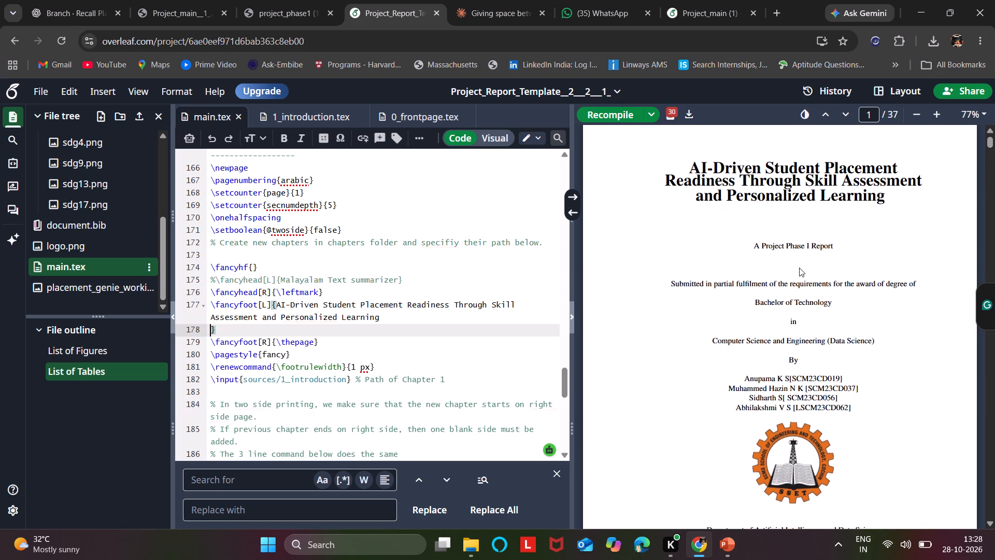
scroll(799, 268, down, 7)
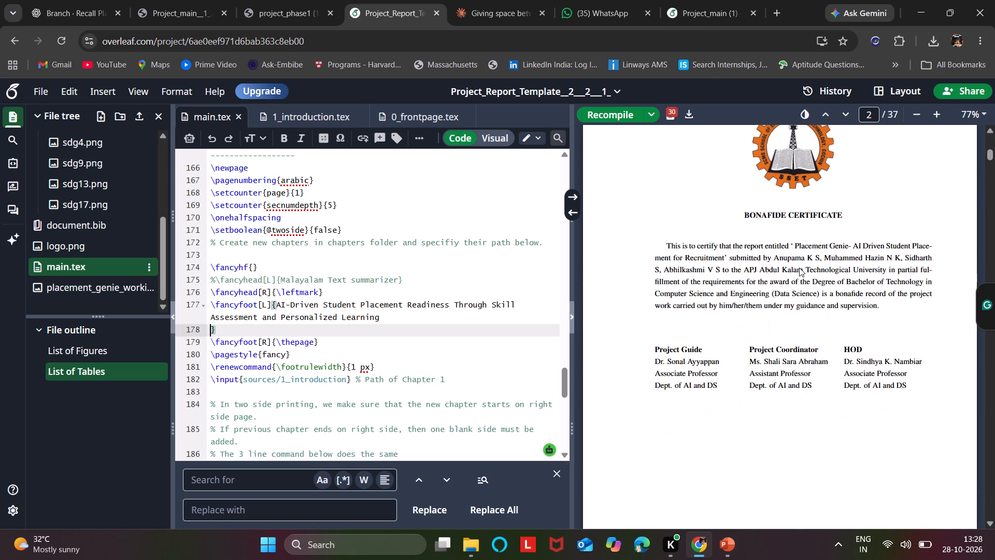
scroll(799, 268, down, 13)
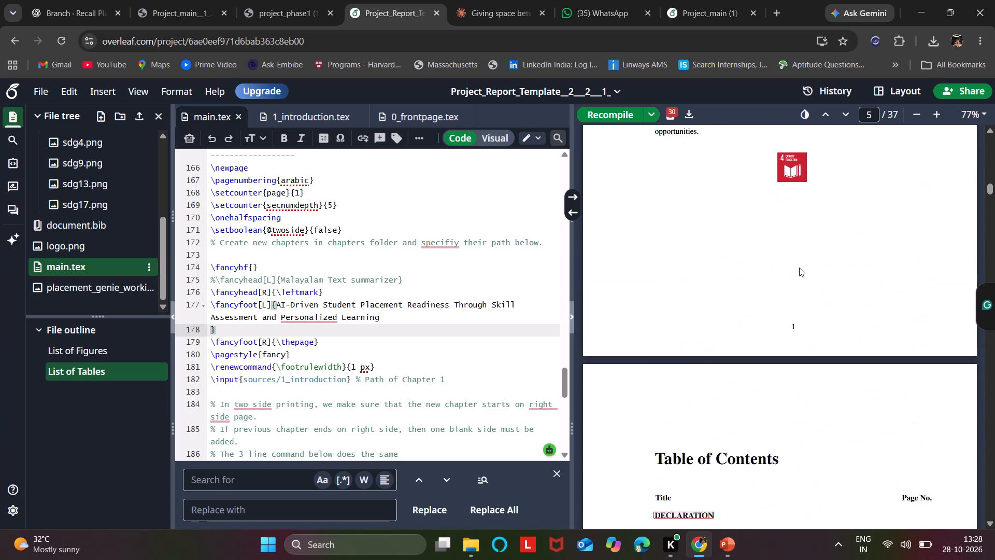
scroll(799, 268, down, 13)
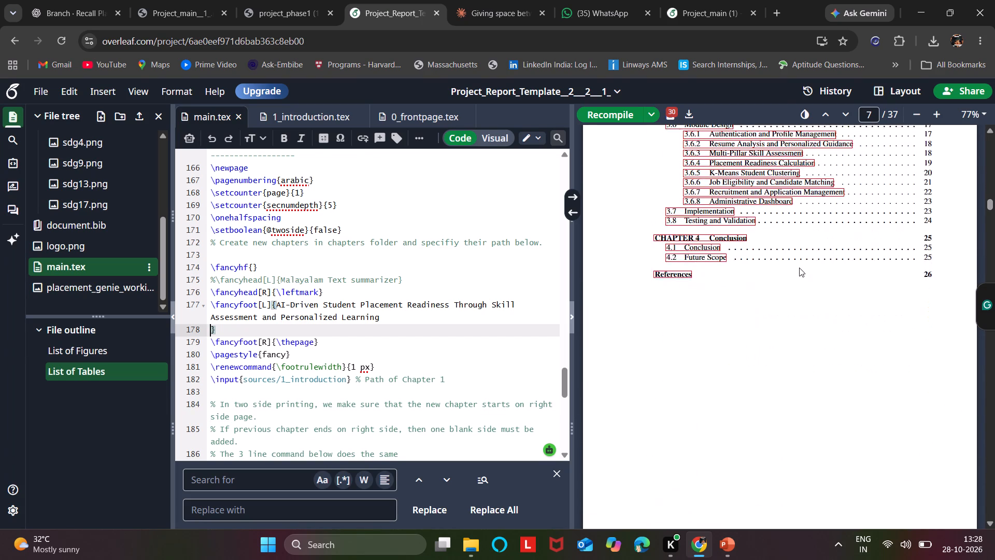
scroll(799, 268, down, 9)
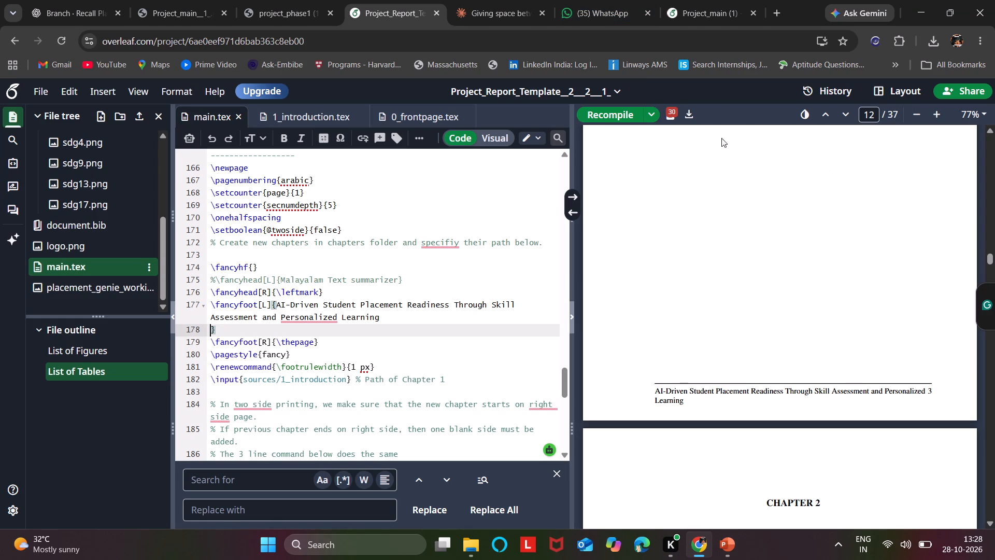
Rename the Overleaf project as "AI-Driven Student Placement Readiness Through Skill Assessment and Personalized Learning".
click(610, 90)
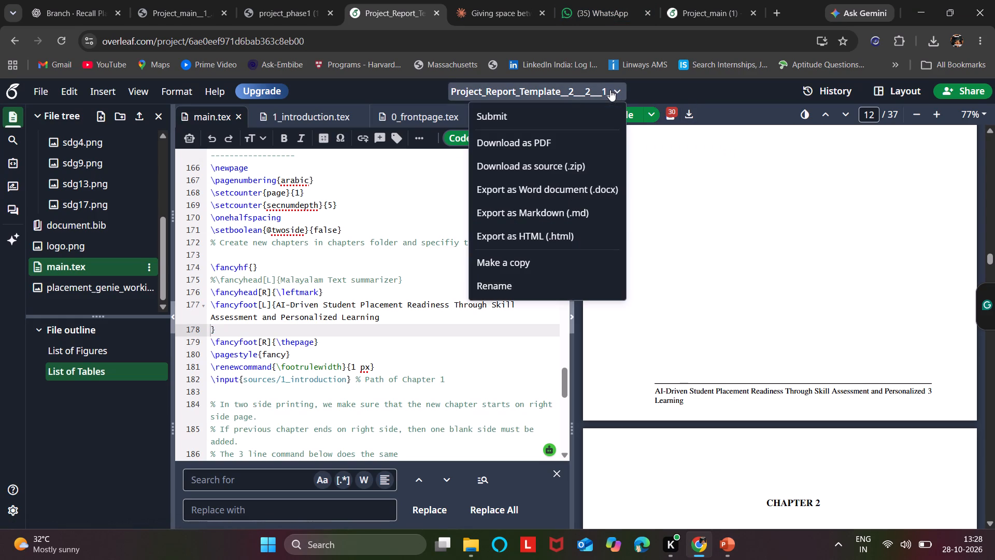
click(528, 285)
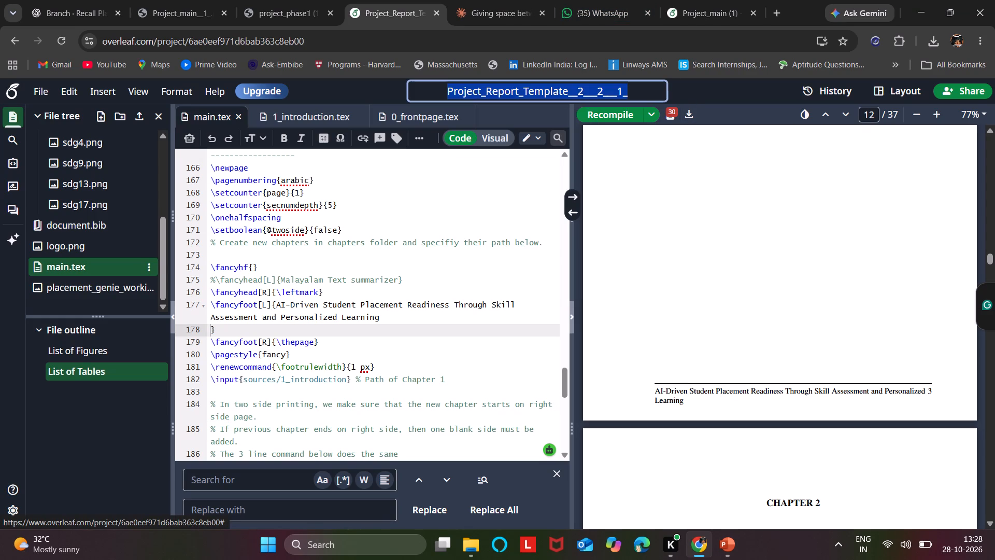
key(BackSpace)
key(ctrl+v)
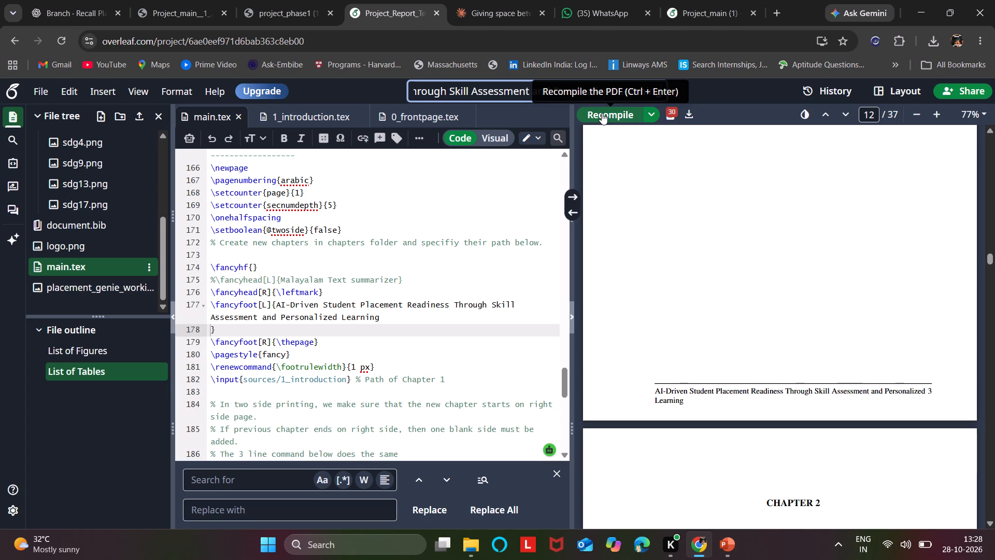
Download the compiled report as a PDF.
click(686, 116)
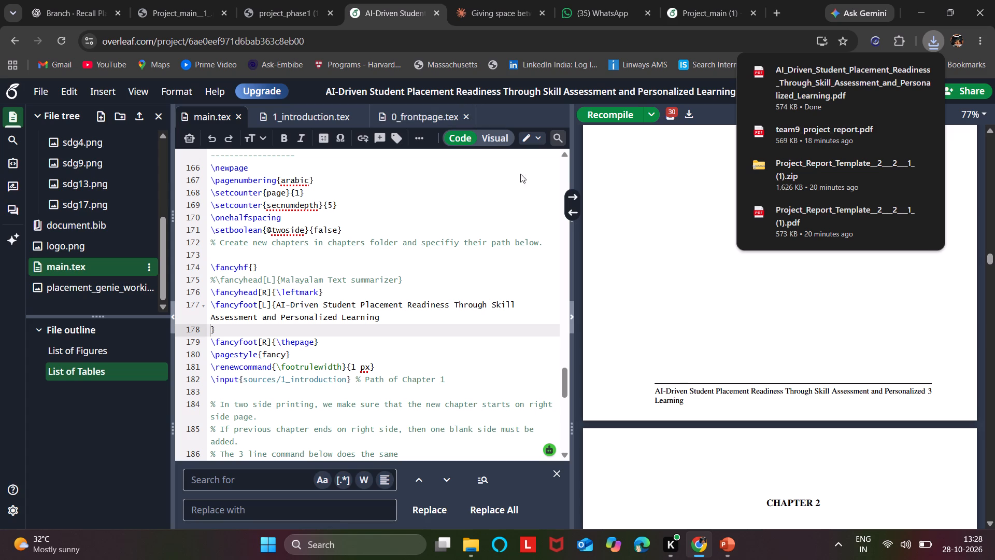
Undo the \fancyfoot[L] text replacement in main.tex and copy the restored title "Placement Genie- AI Driven Student Placement for Recruitment".
click(362, 260)
key(ctrl+z)
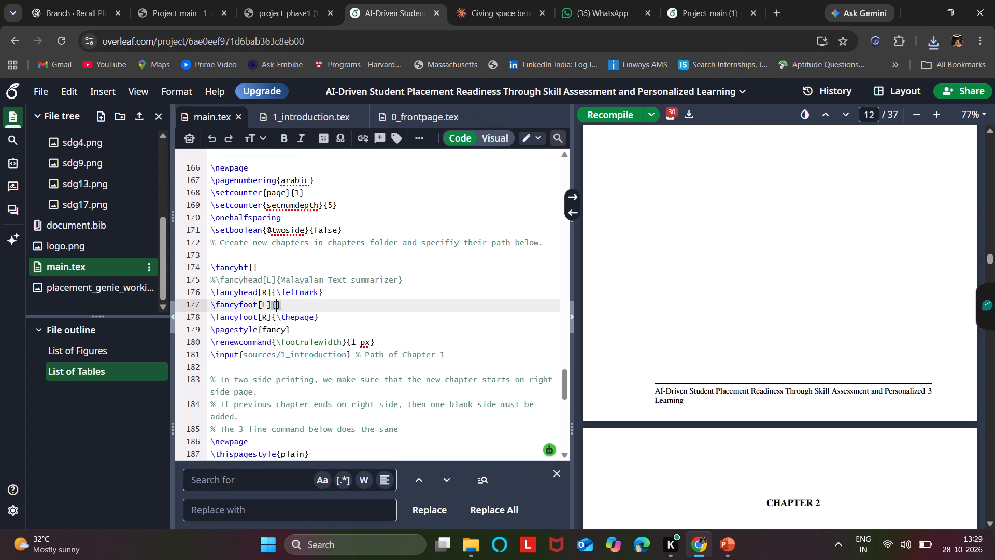
key(ctrl+z)
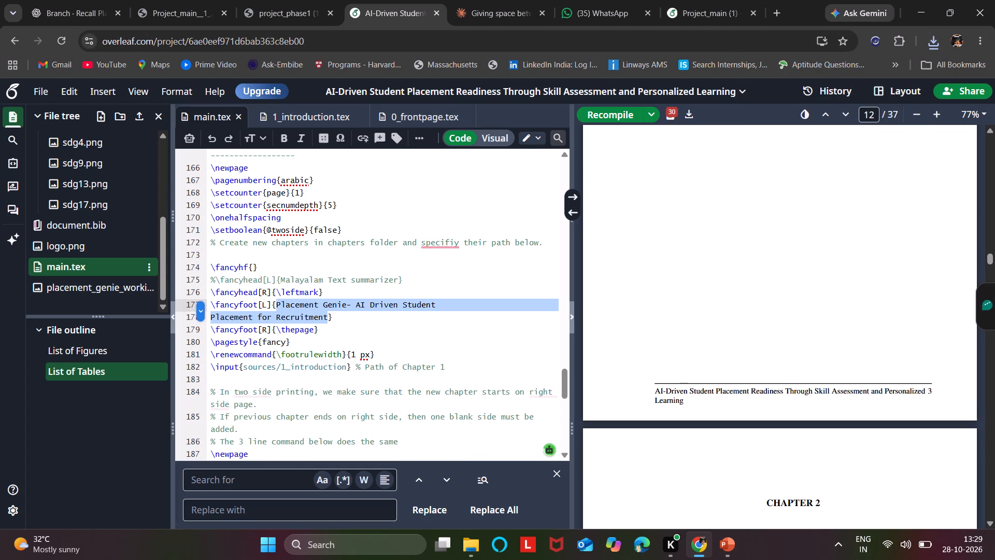
click(328, 319)
drag(328, 319, 228, 312)
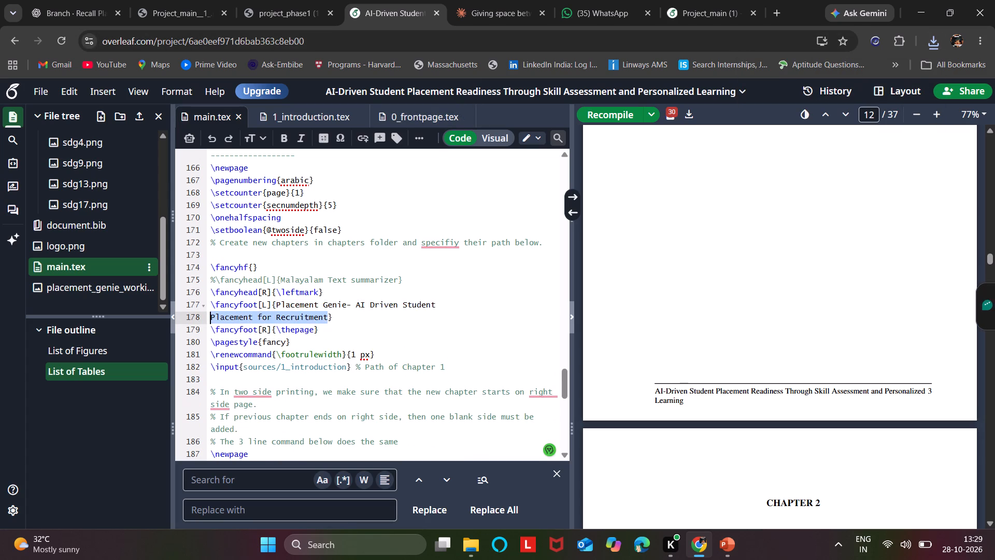
drag(228, 312, 278, 304)
key(ctrl+c)
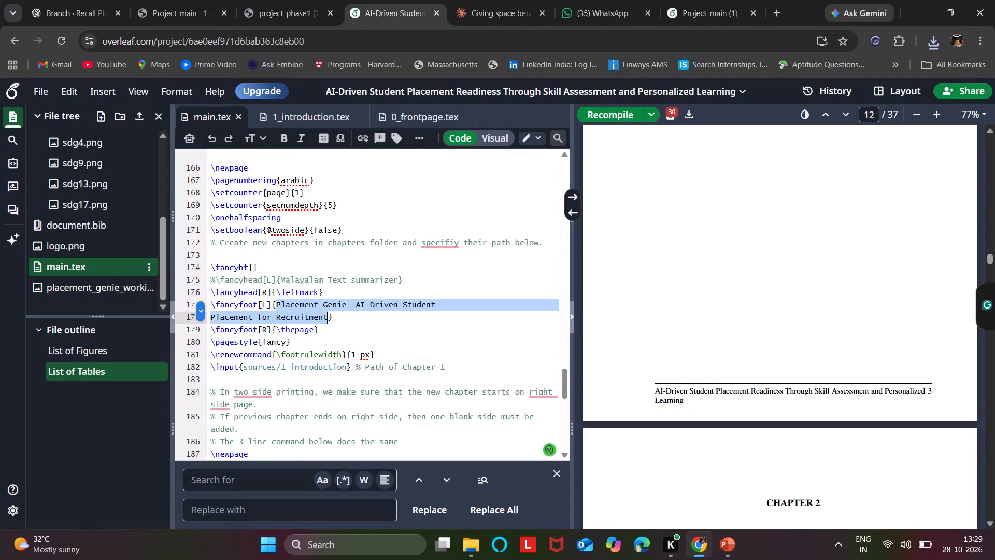
Insert a space before the hyphen after "Placement Genie" in the \fancyfoot[L] text of main.tex.
click(368, 325)
click(345, 307)
key(space)
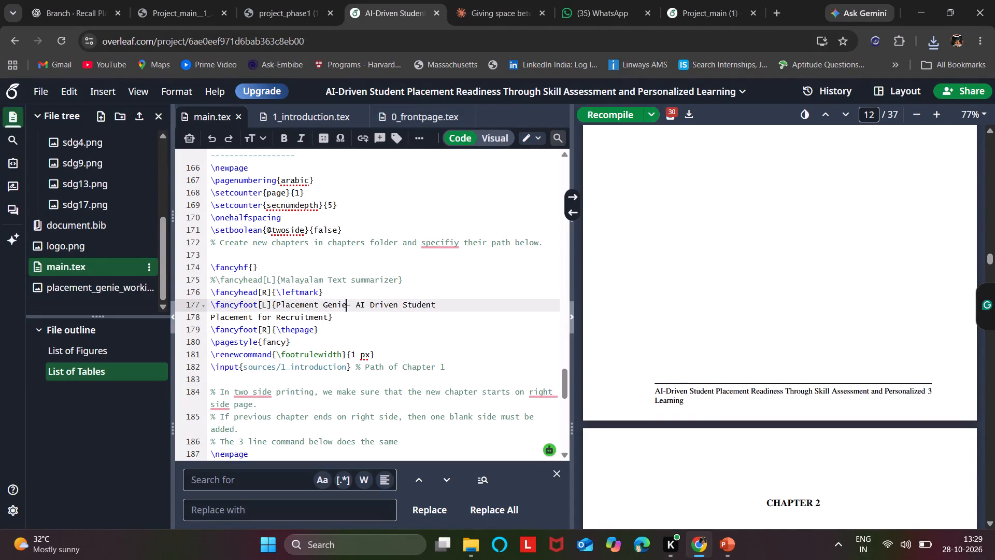
Replace the report title in 0_frontpage.tex with the copied "Placement Genie- AI Driven Student Placement for Recruitment" and recompile the report.
scroll(402, 272, up, 18)
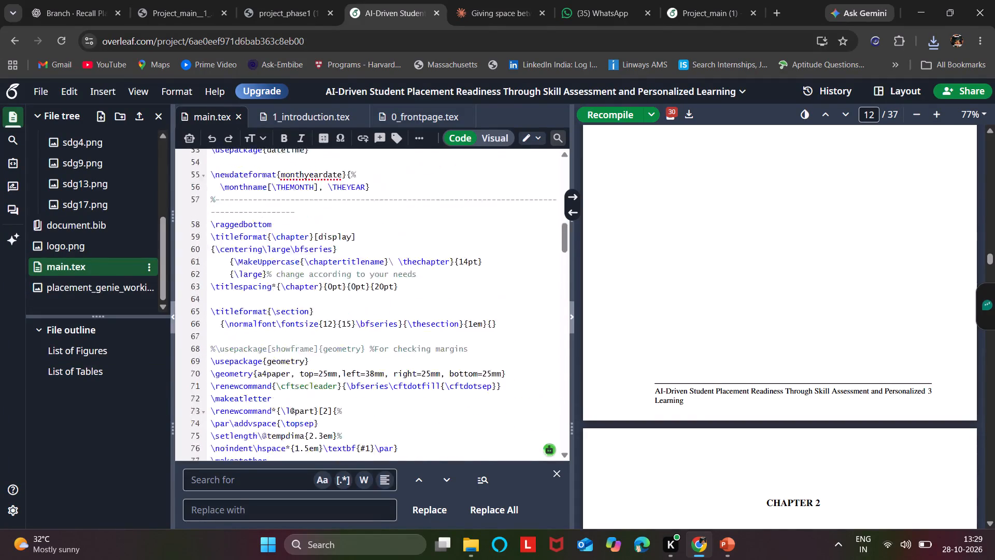
scroll(402, 272, up, 5)
scroll(83, 204, up, 8)
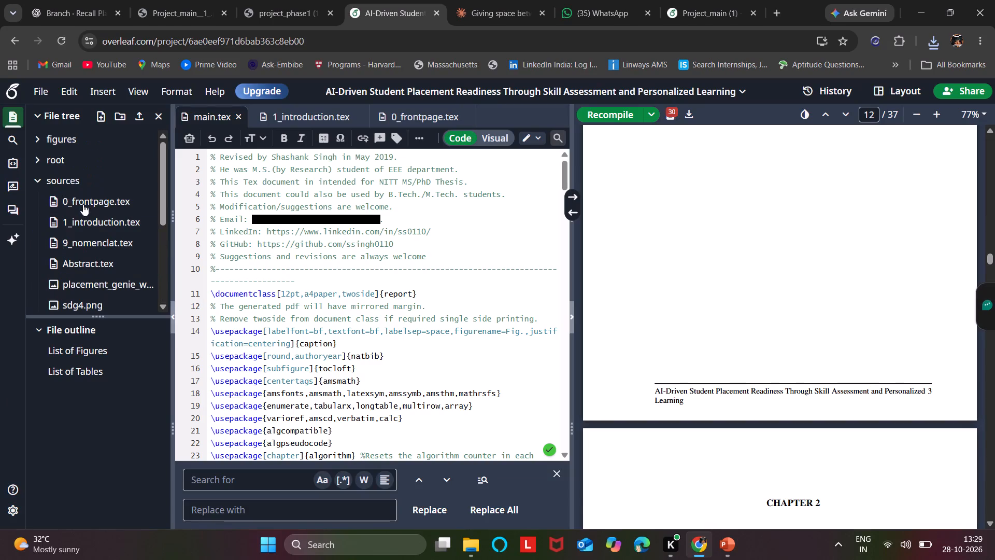
scroll(535, 304, up, 7)
scroll(773, 276, up, 20)
scroll(773, 276, up, 12)
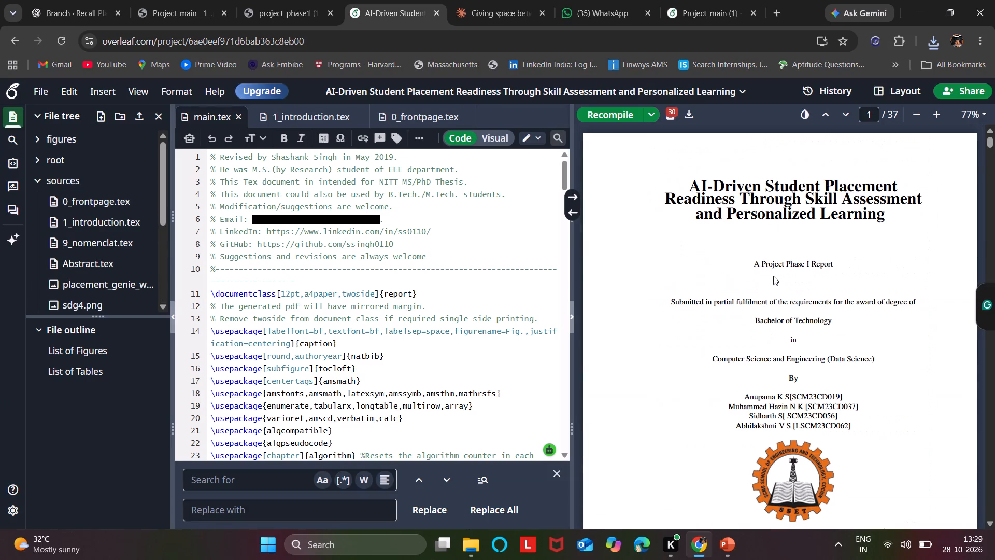
scroll(773, 276, up, 4)
double_click(756, 201)
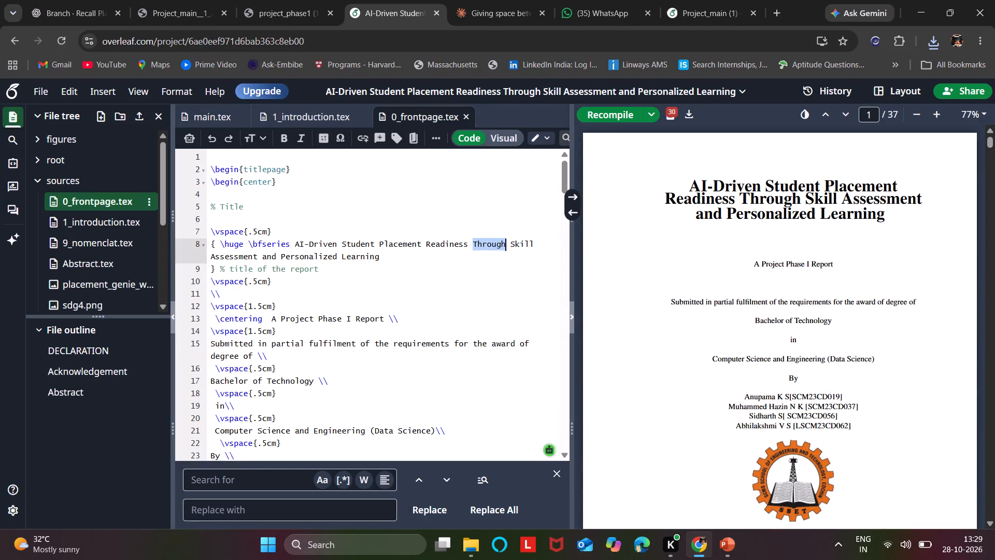
drag(381, 254, 293, 241)
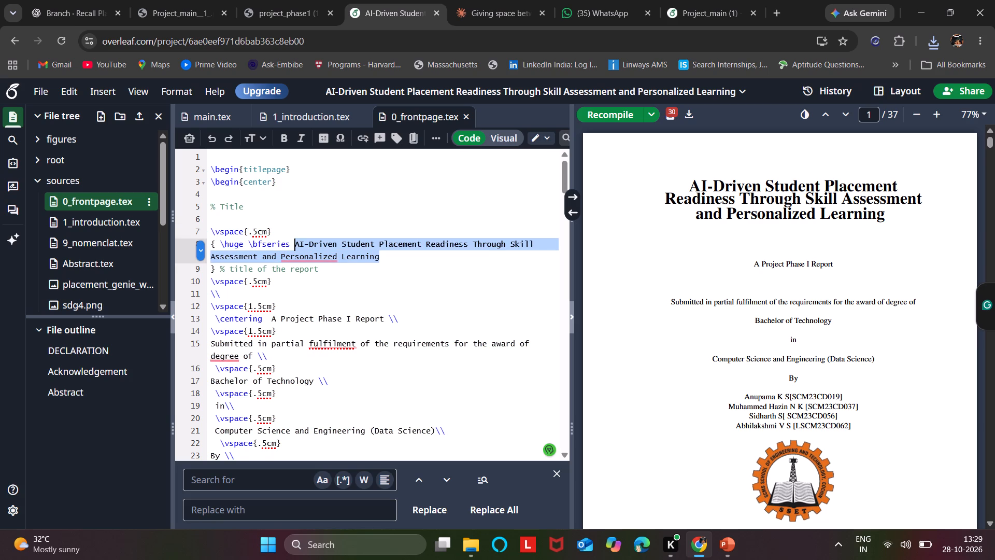
drag(293, 241, 293, 242)
key(BackSpace)
key(ctrl+v)
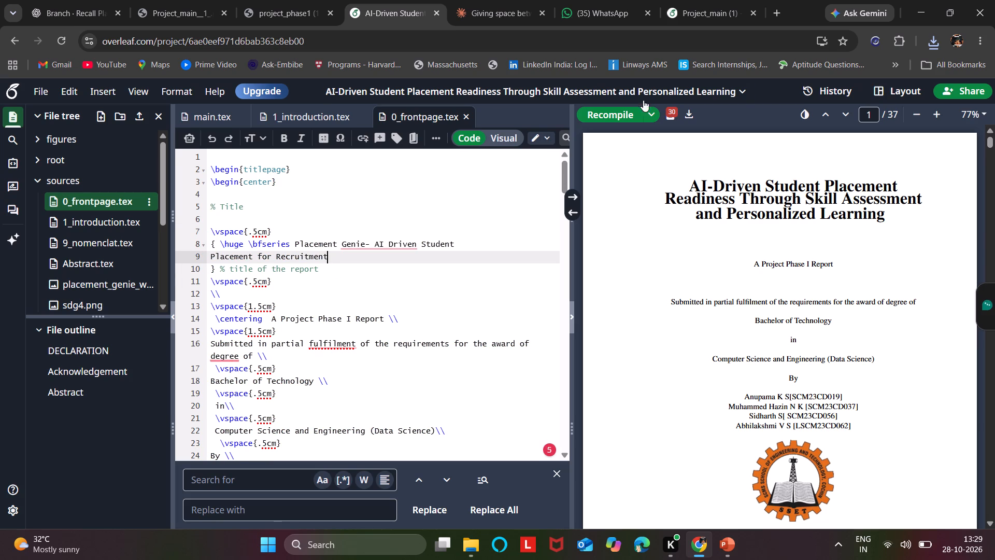
click(736, 90)
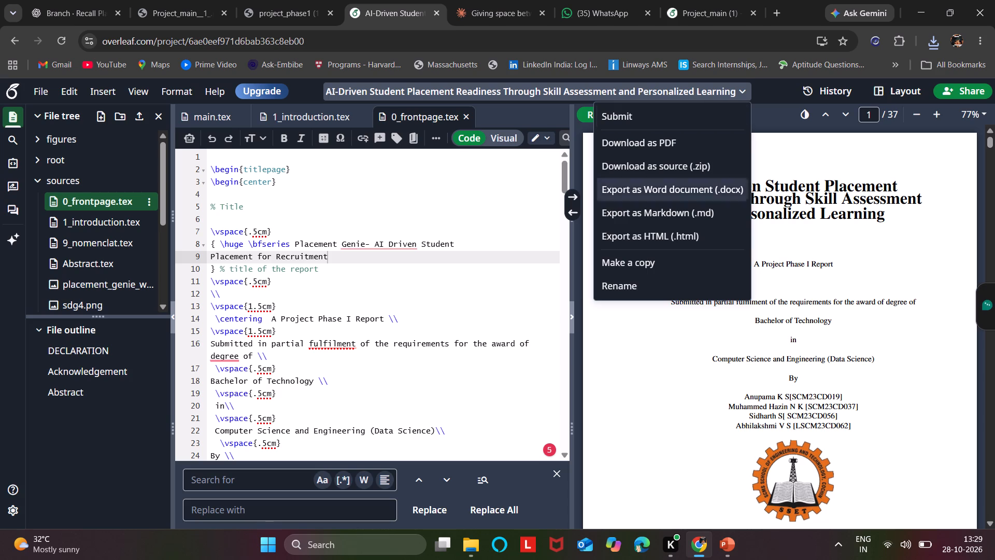
click(588, 386)
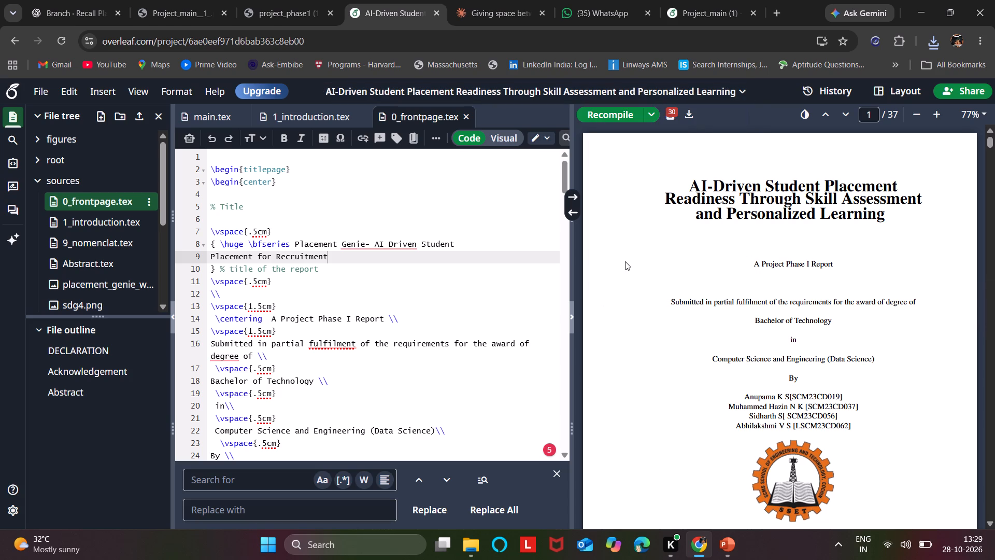
key(ctrl+s)
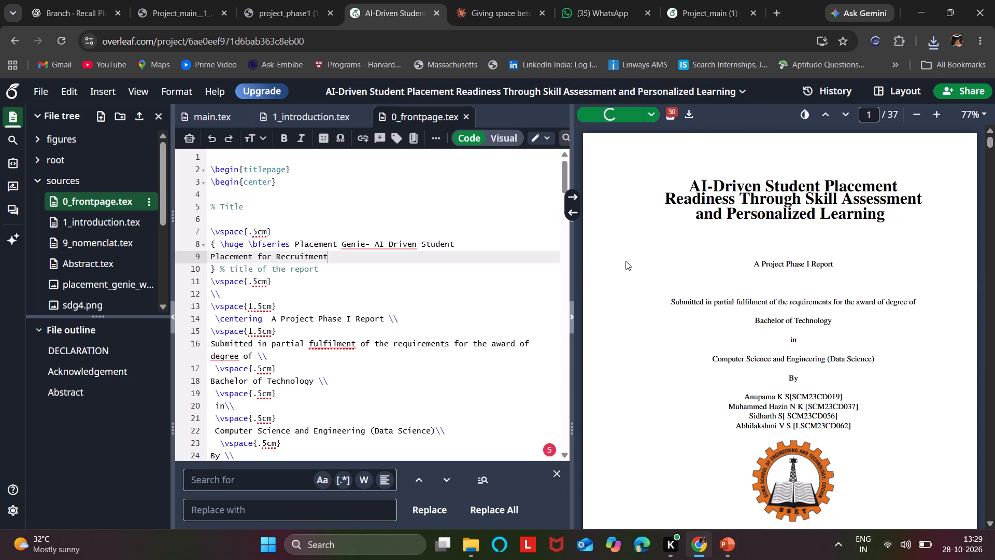
Change the title's opening in 0_frontpage.tex to "Placement Genie - AI Driven", adding a space before the hyphen, and recompile the report.
click(363, 244)
key(Right)
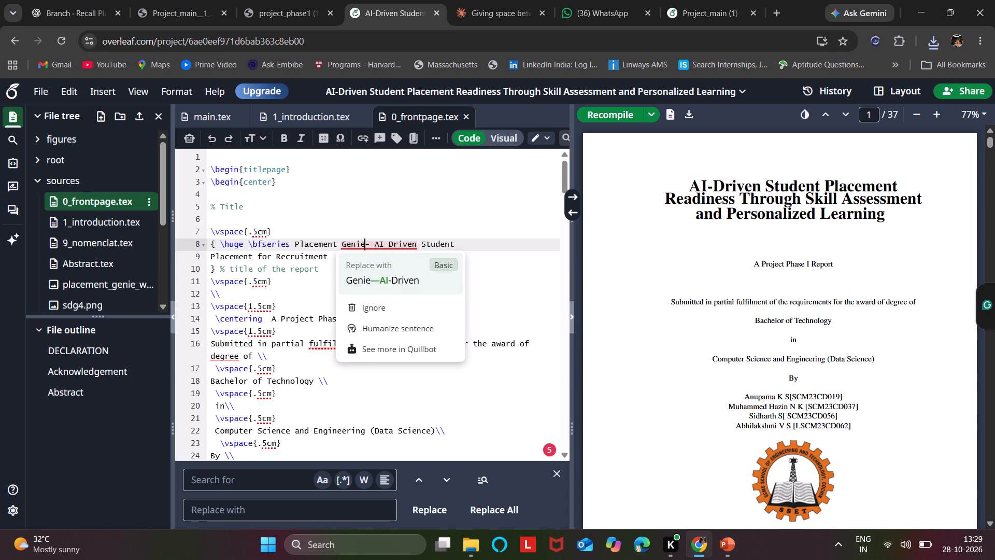
key(space)
key(Right)
key(BackSpace)
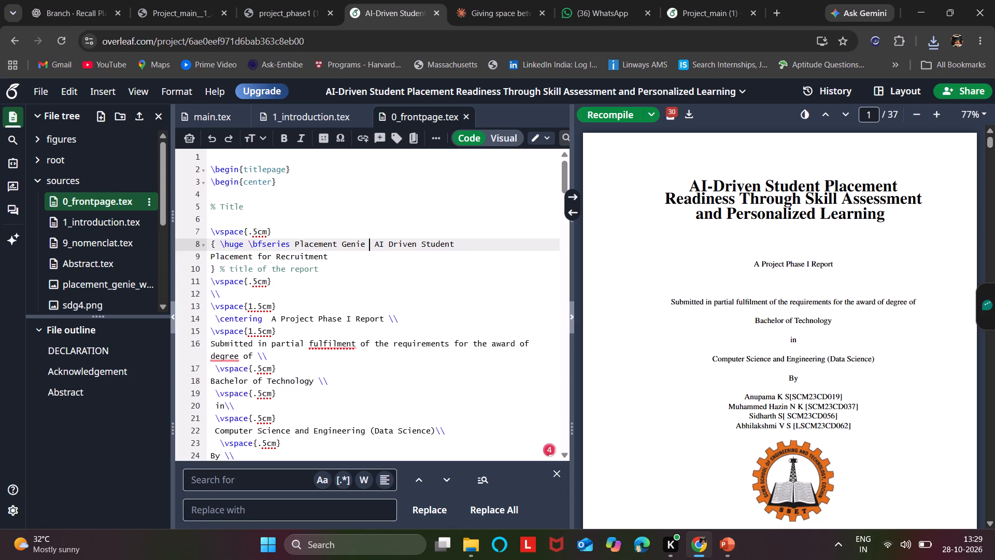
key(minus)
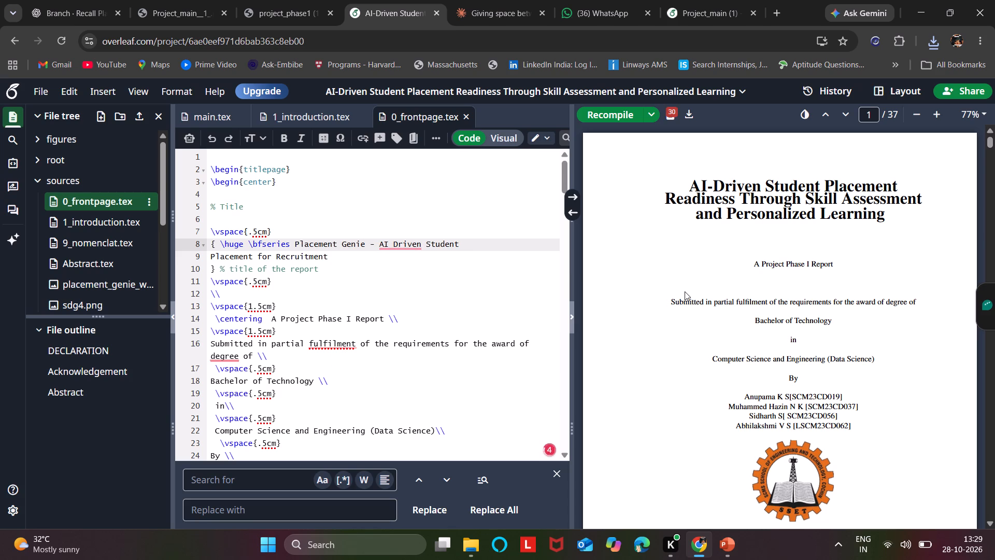
key(ctrl+s)
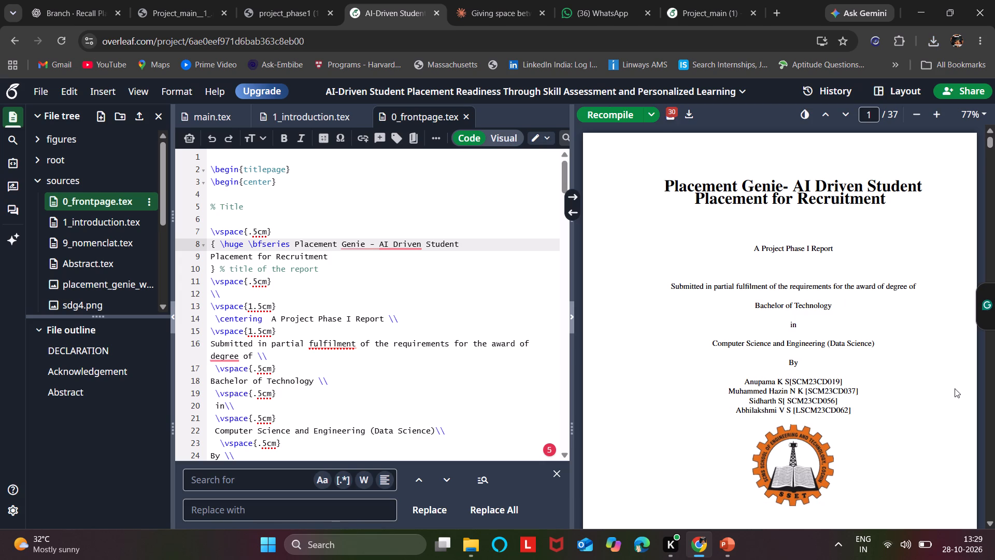
click(618, 117)
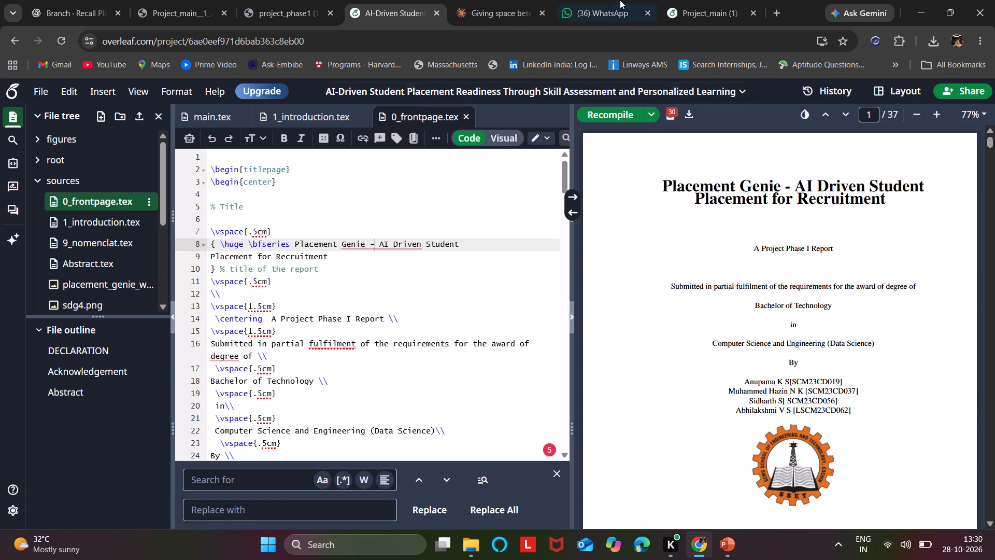
scroll(648, 356, down, 17)
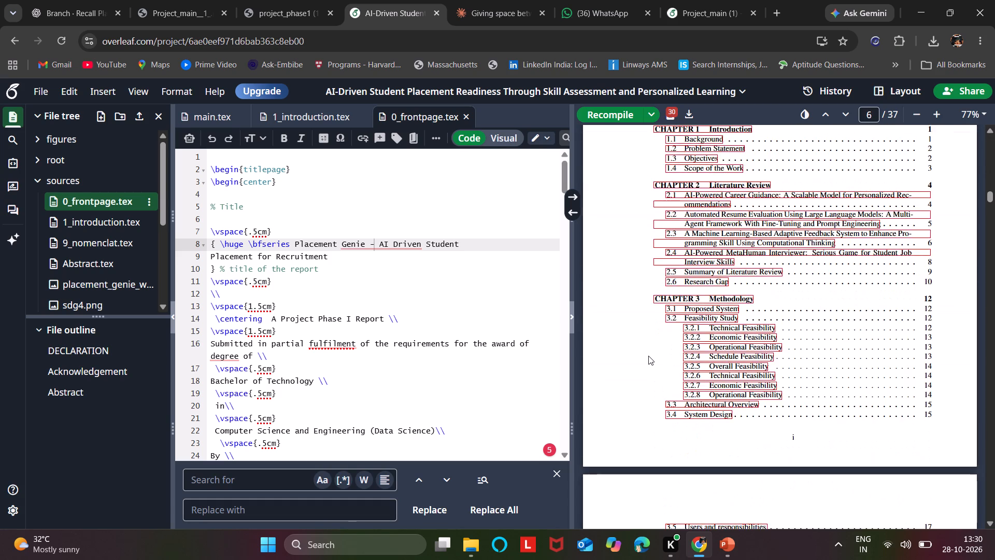
scroll(648, 356, down, 18)
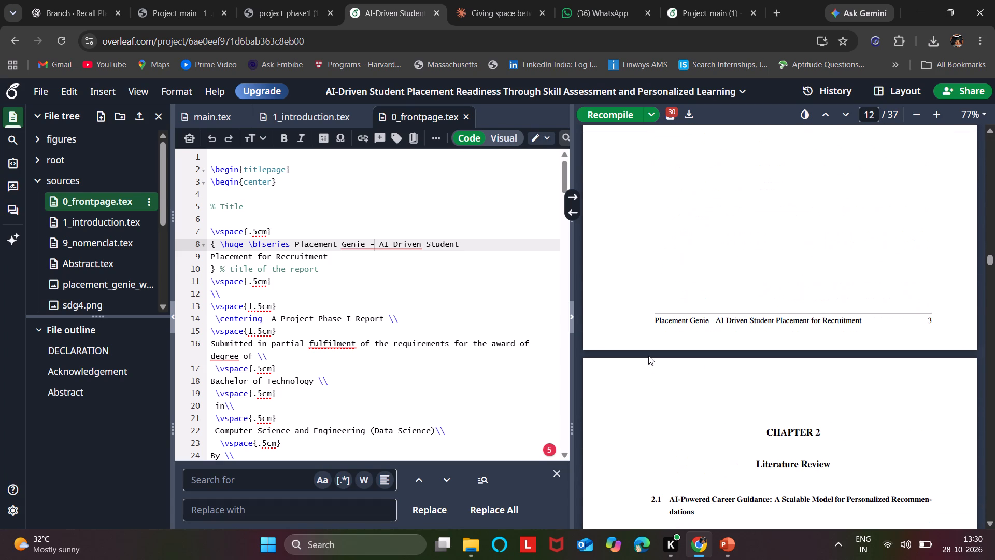
scroll(648, 356, down, 3)
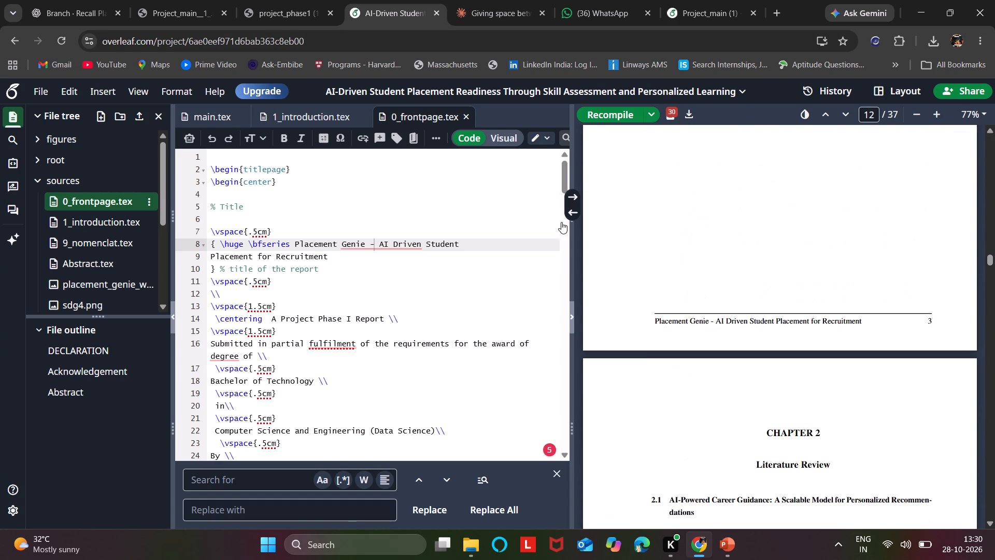
Rename the Overleaf project as "Placement Genie- AI Driven Student Placement for Recruitment".
click(738, 88)
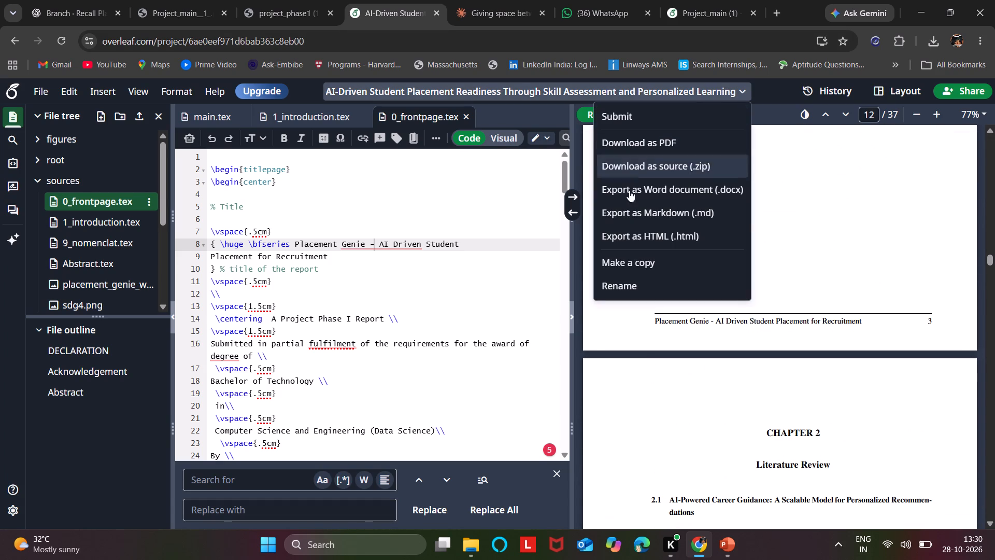
click(626, 278)
key(BackSpace)
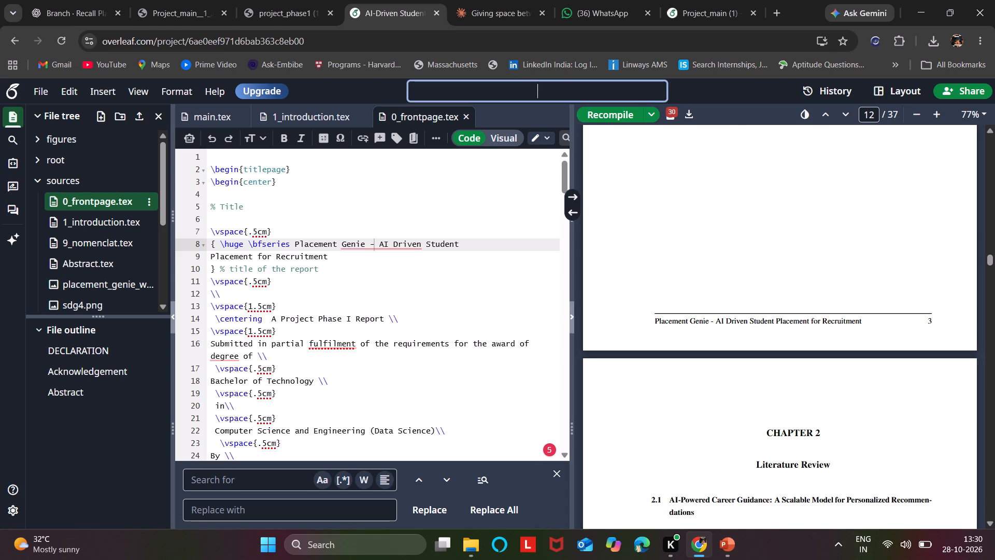
key(ctrl+v)
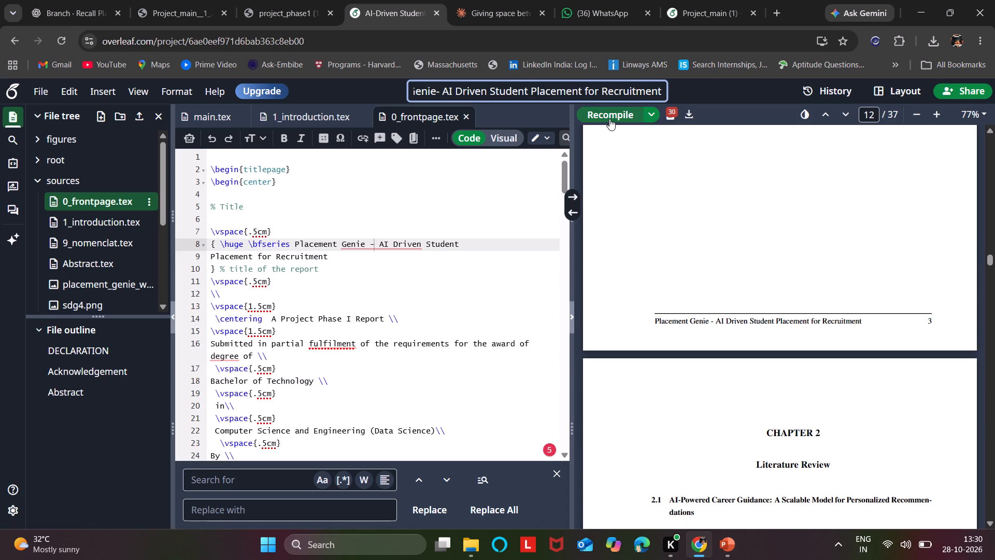
Apply the edited project name and open the project's download, export and rename options.
click(609, 119)
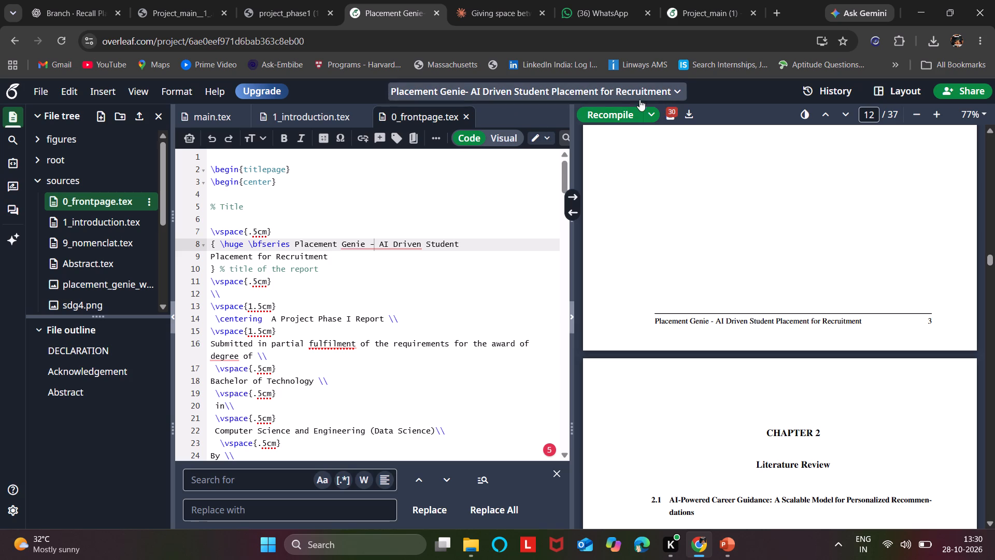
click(673, 95)
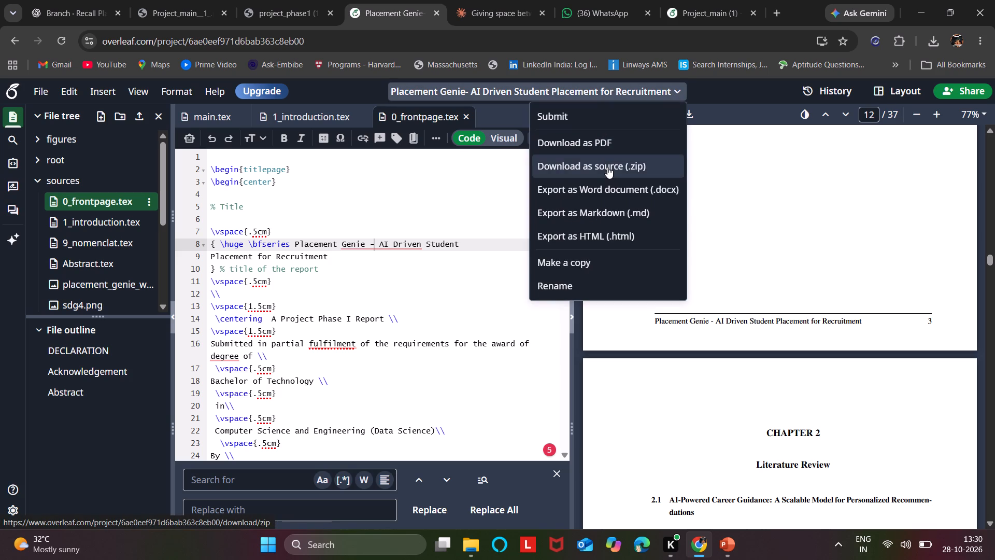
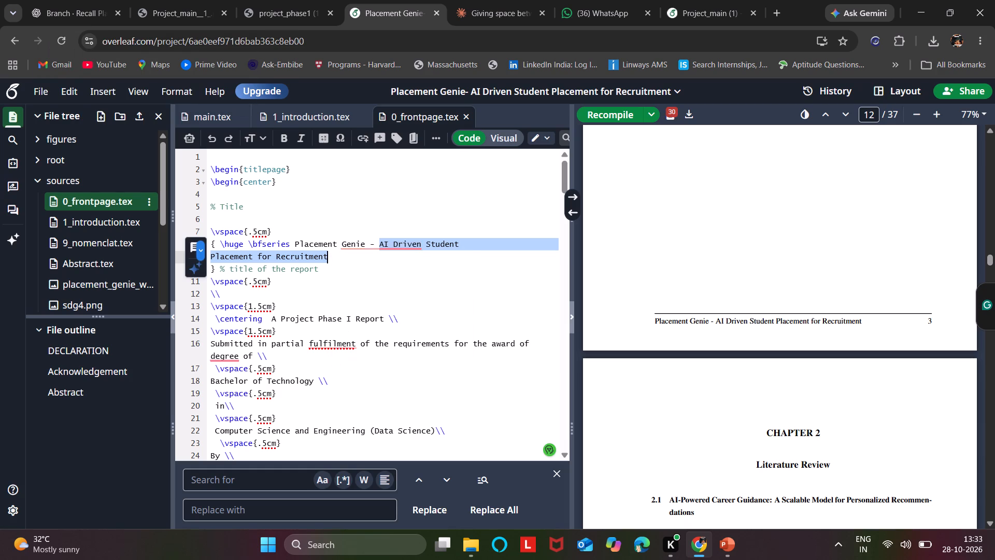
Copy the title text after "Placement Genie -" and replace PowerPoint's project_f slide 1 title with "AI Driven Student Placement for Recruitment", correctly spaced.
key(ctrl+c)
click(413, 277)
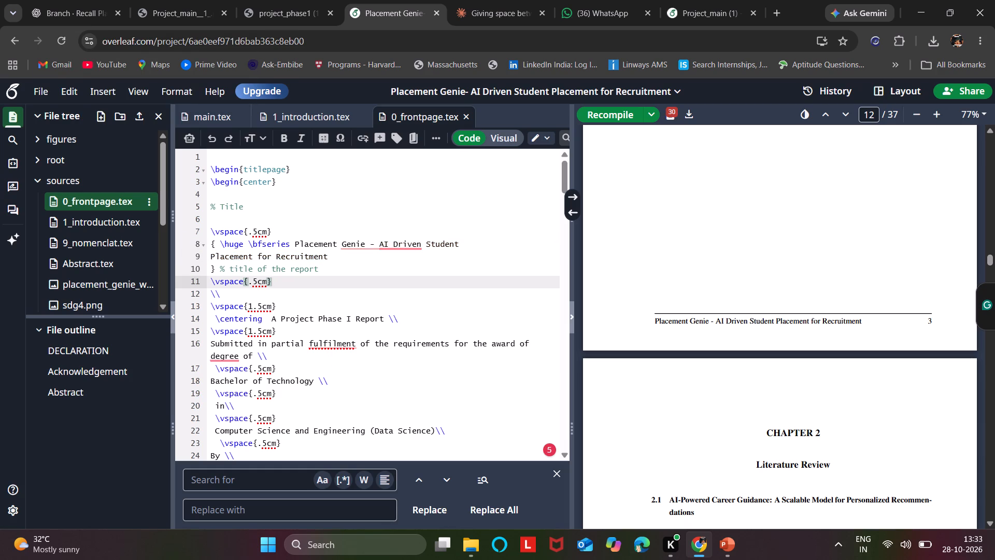
click(726, 543)
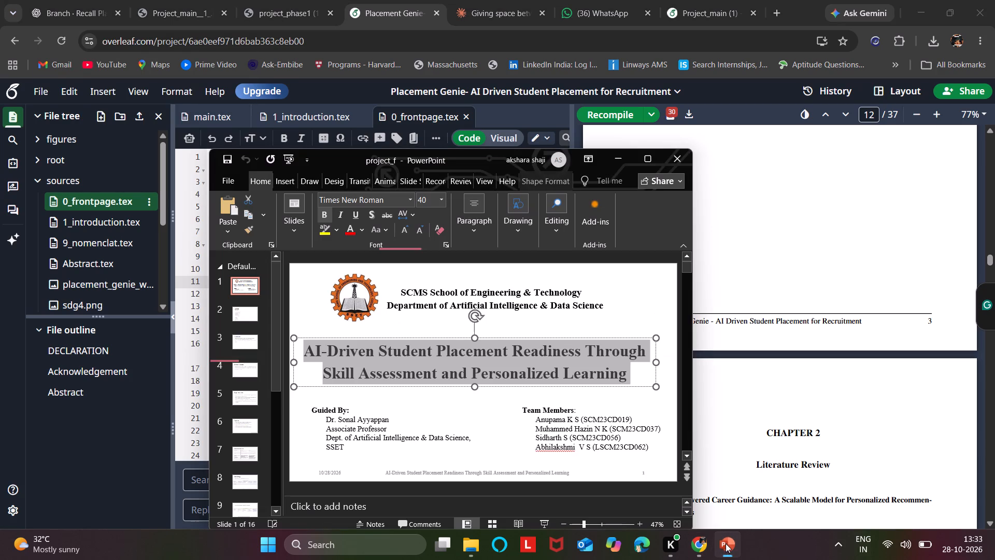
click(627, 374)
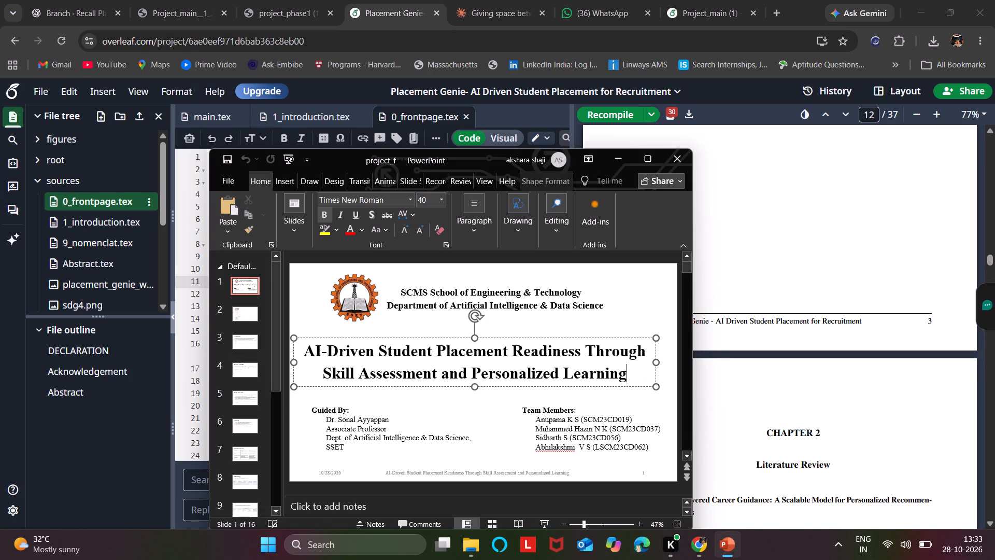
drag(627, 374, 346, 355)
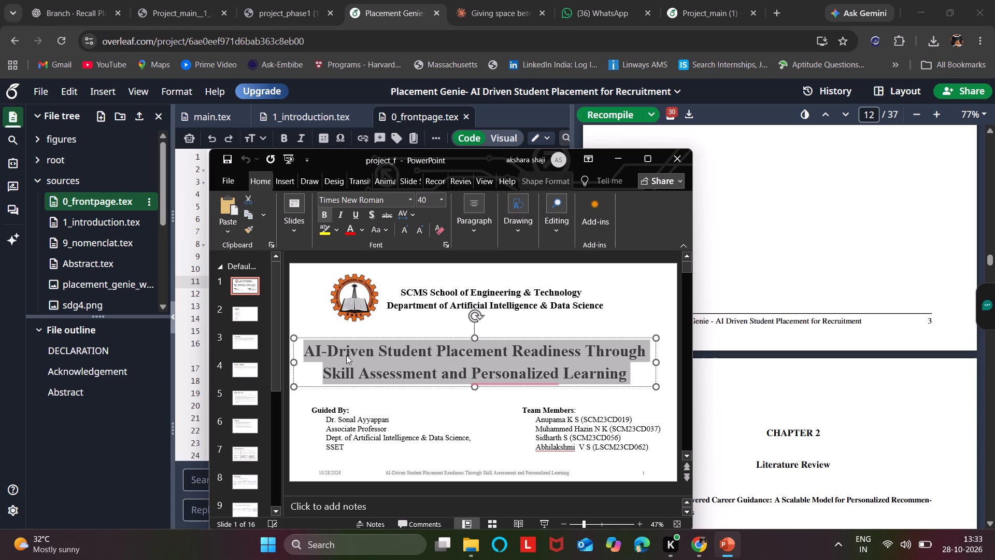
key(BackSpace)
key(ctrl+v)
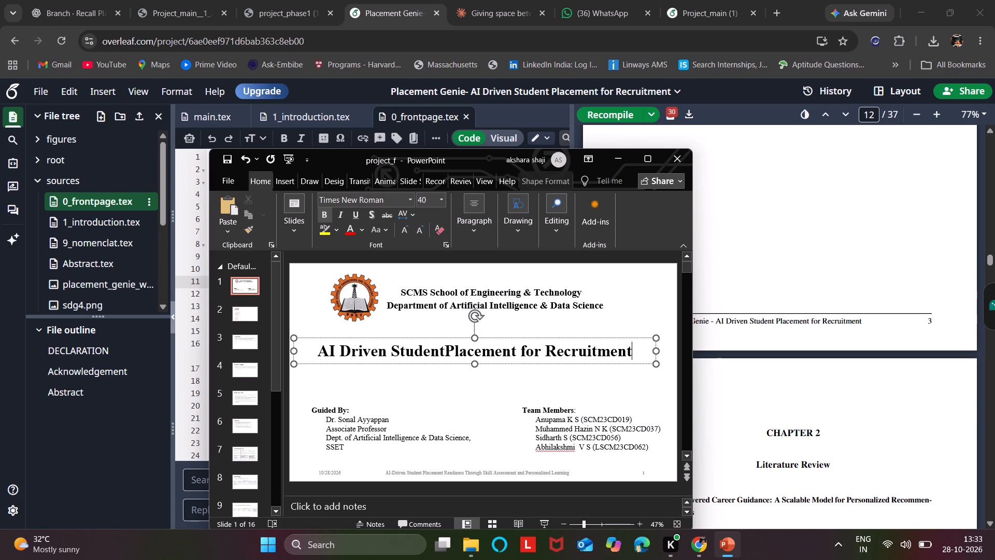
click(644, 163)
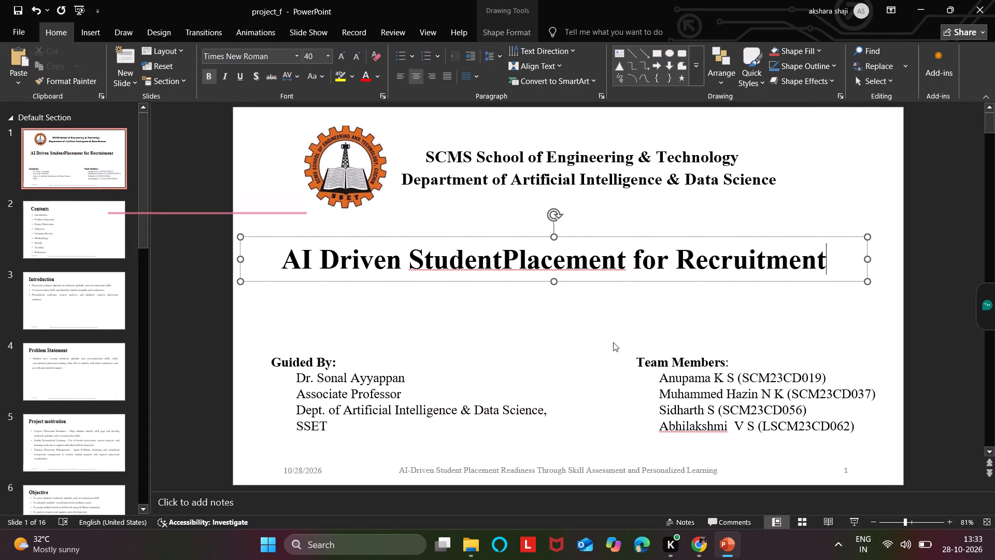
click(505, 258)
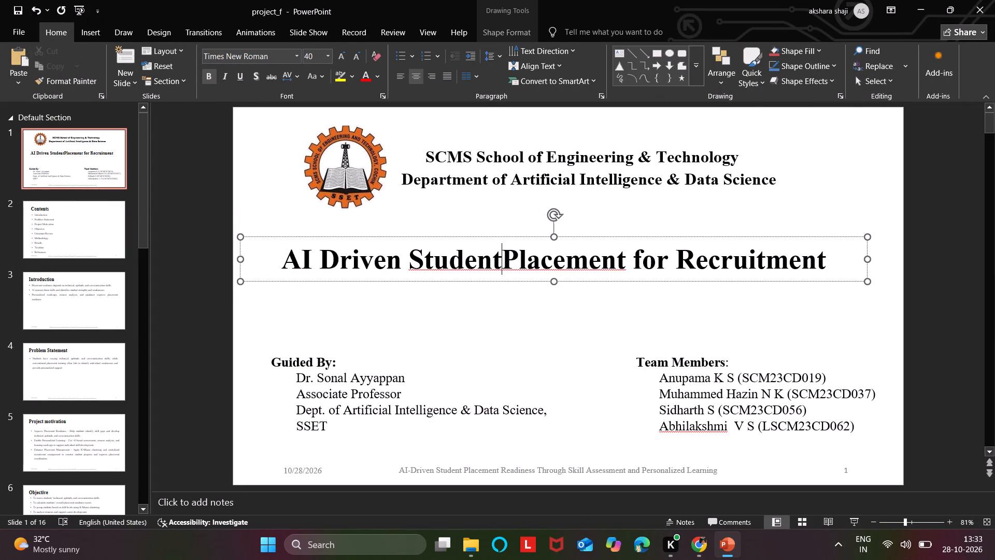
key(space)
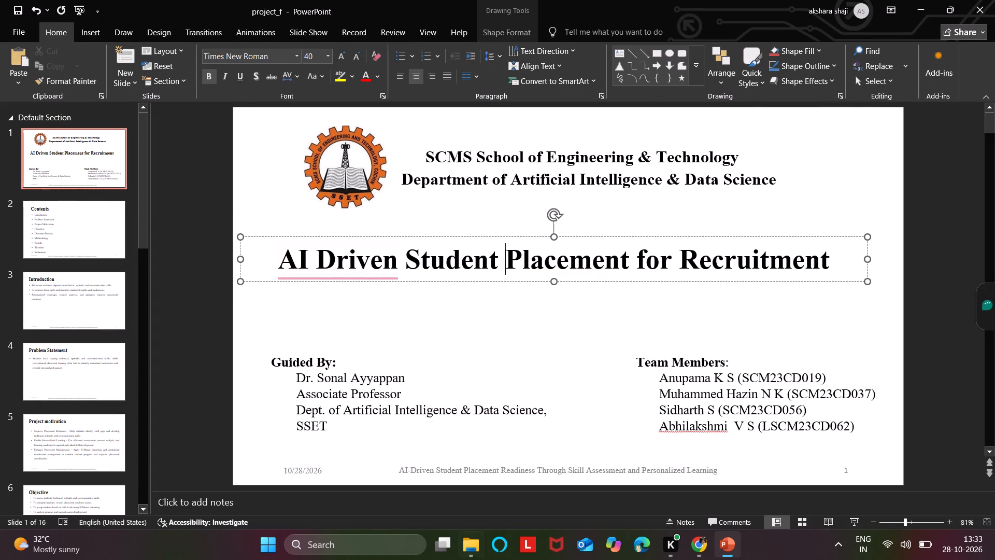
Check the report's front page in Overleaf, and look through the project_f slide thumbnails in PowerPoint down to the References slide.
click(690, 547)
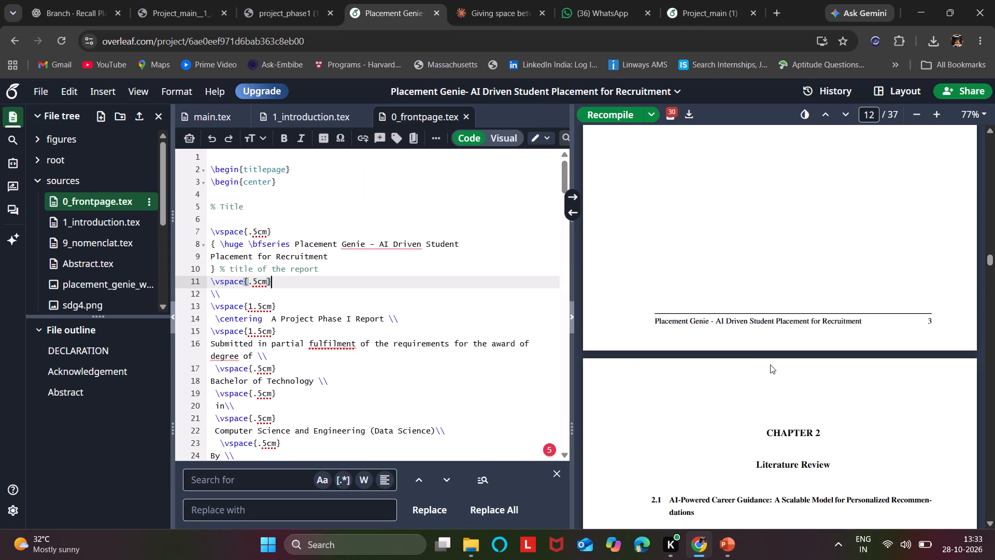
scroll(770, 365, up, 20)
scroll(770, 365, up, 13)
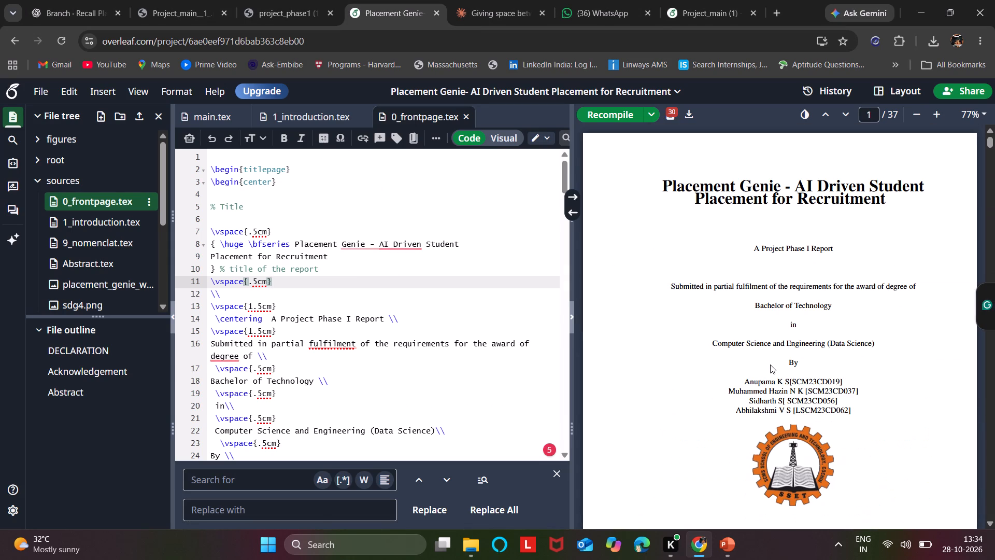
click(732, 547)
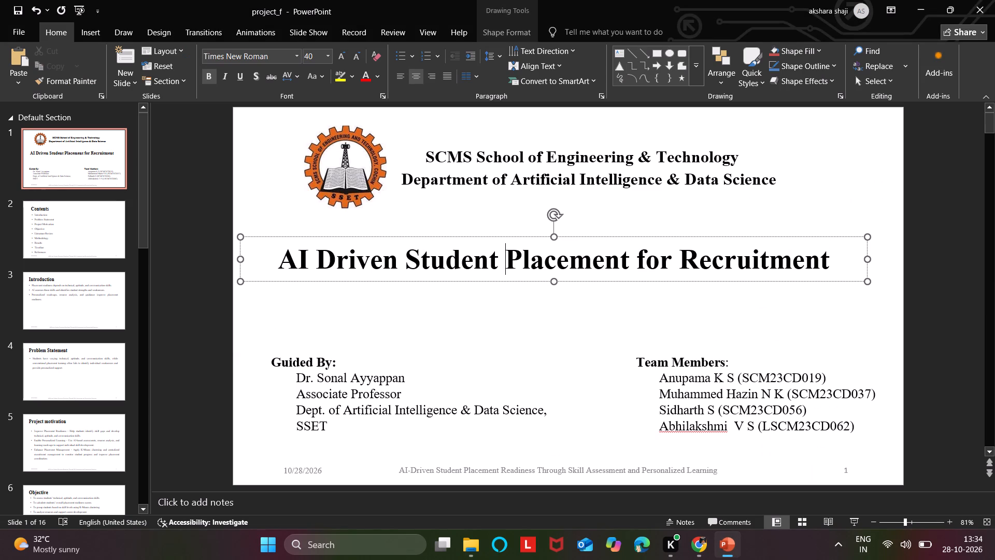
scroll(76, 354, down, 1)
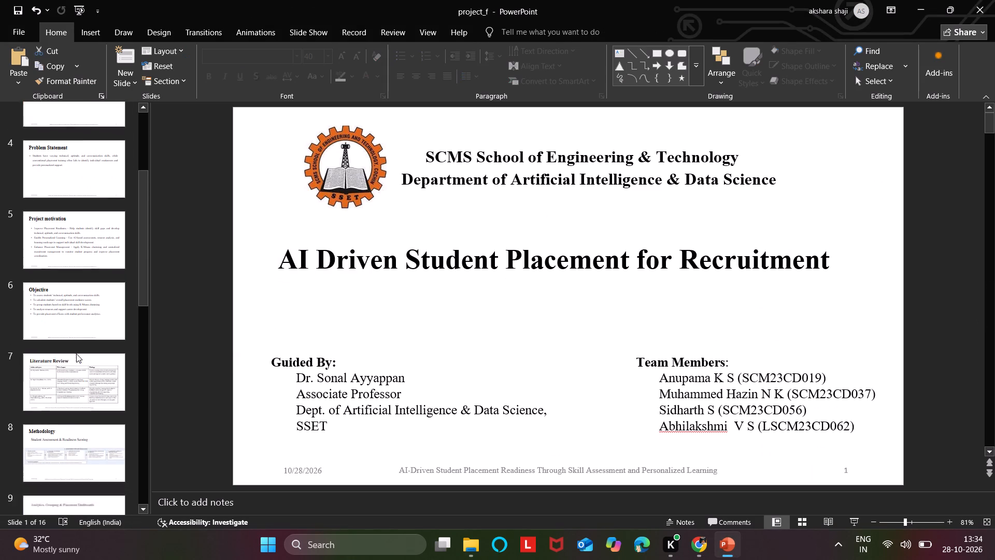
scroll(76, 354, down, 6)
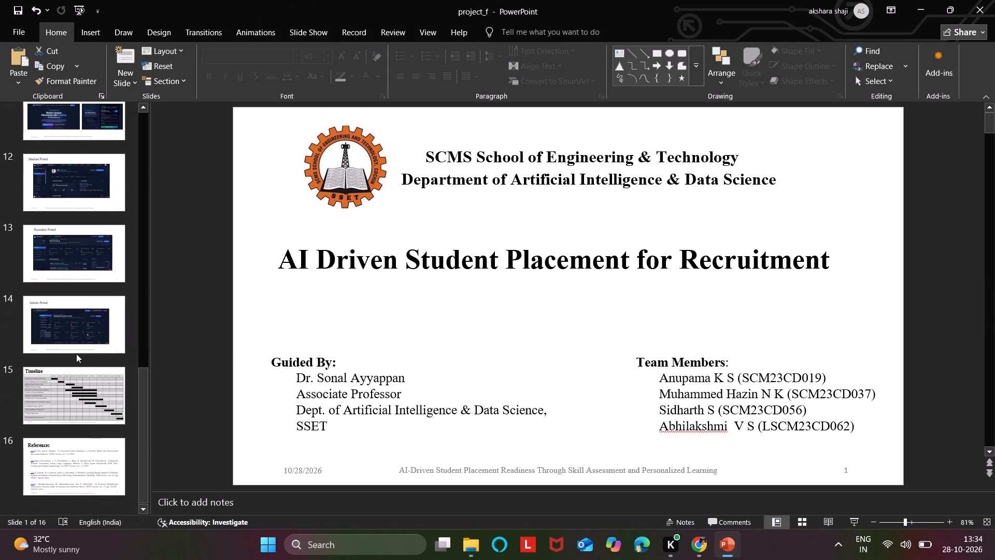
scroll(76, 354, down, 2)
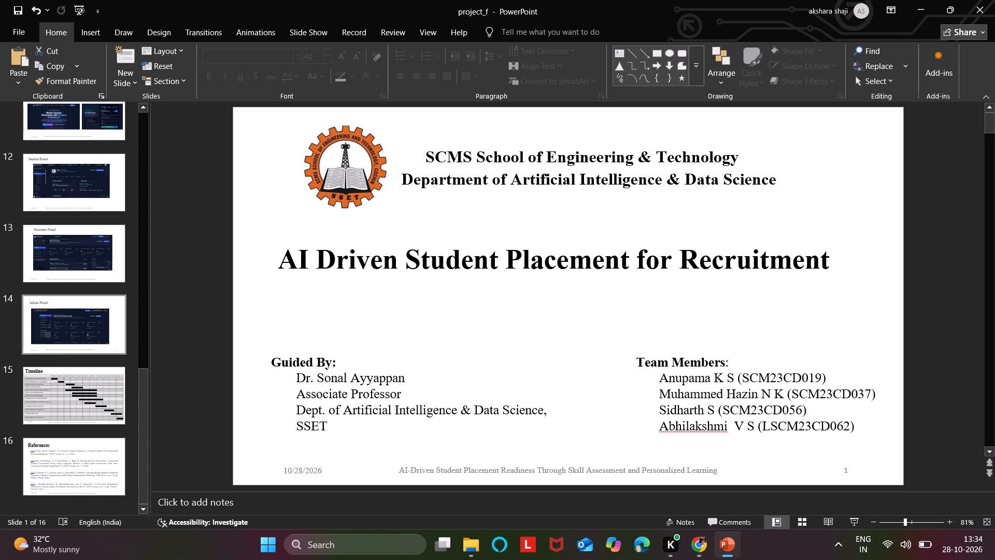
Save the project_f presentation.
key(ctrl+s)
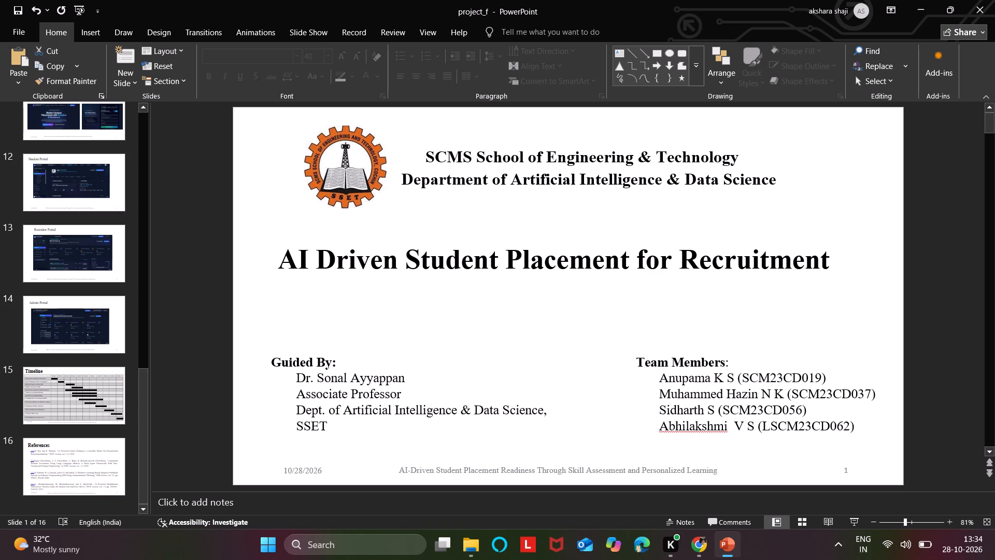
Open the Save As options for the project_f presentation.
click(31, 32)
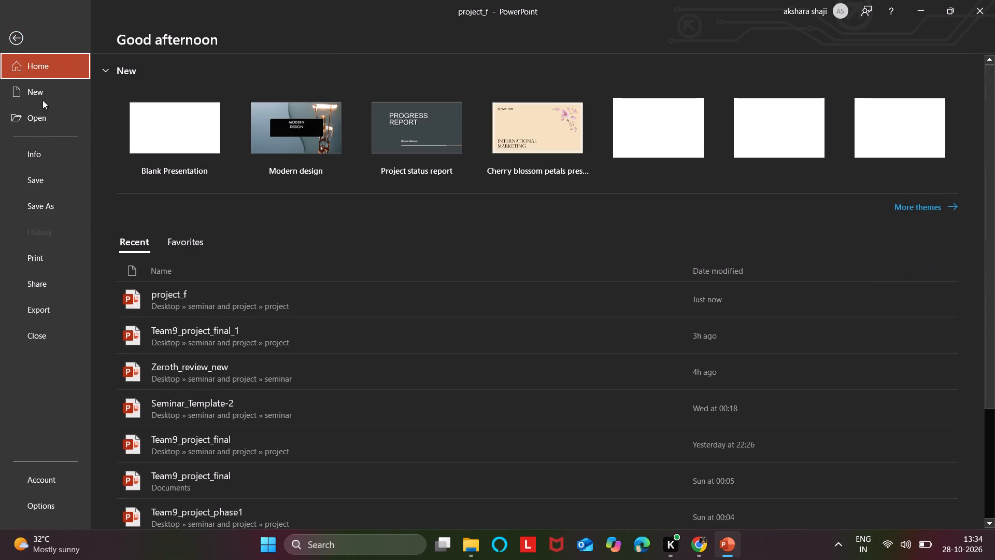
click(36, 203)
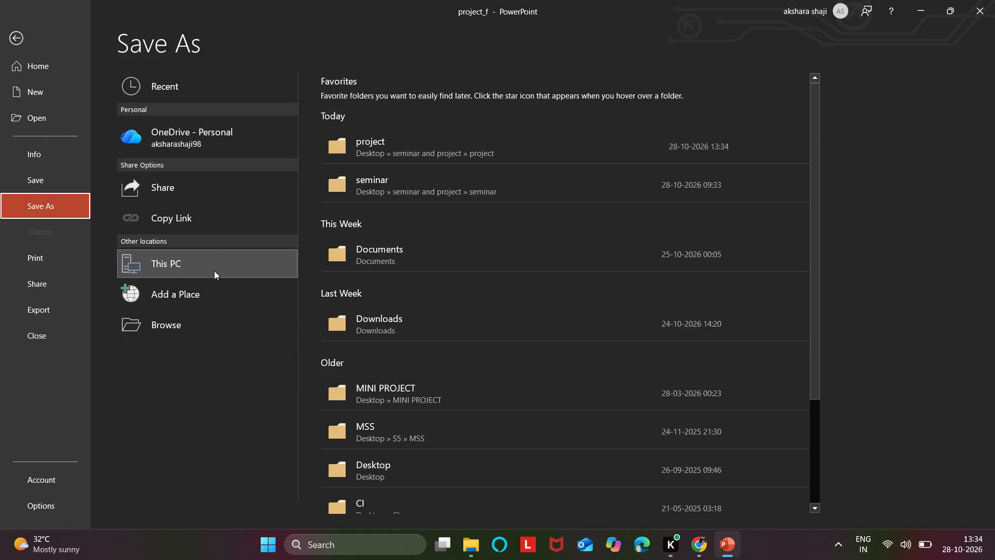
Save a copy of the presentation under the name project_final in the project folder, as a PowerPoint Presentation.
double_click(210, 267)
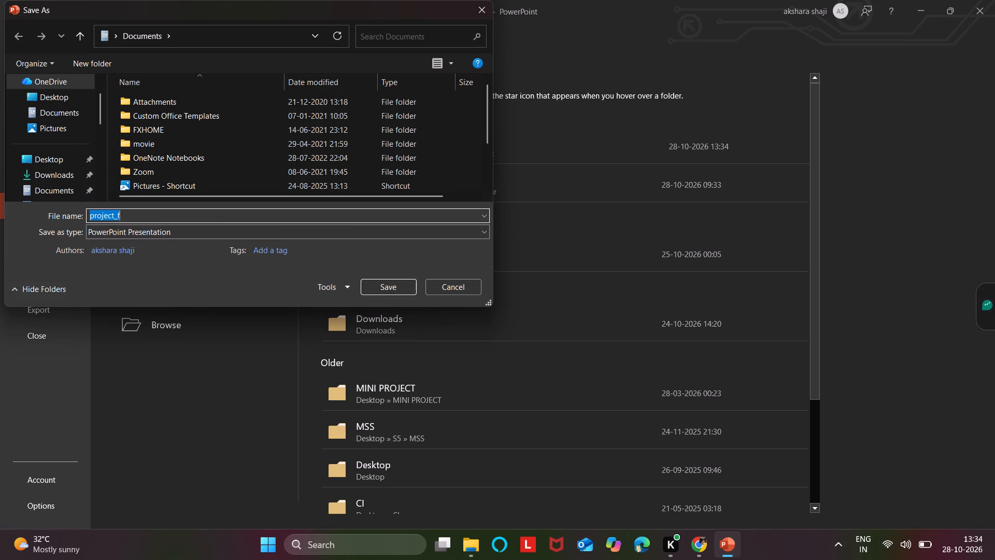
click(176, 218)
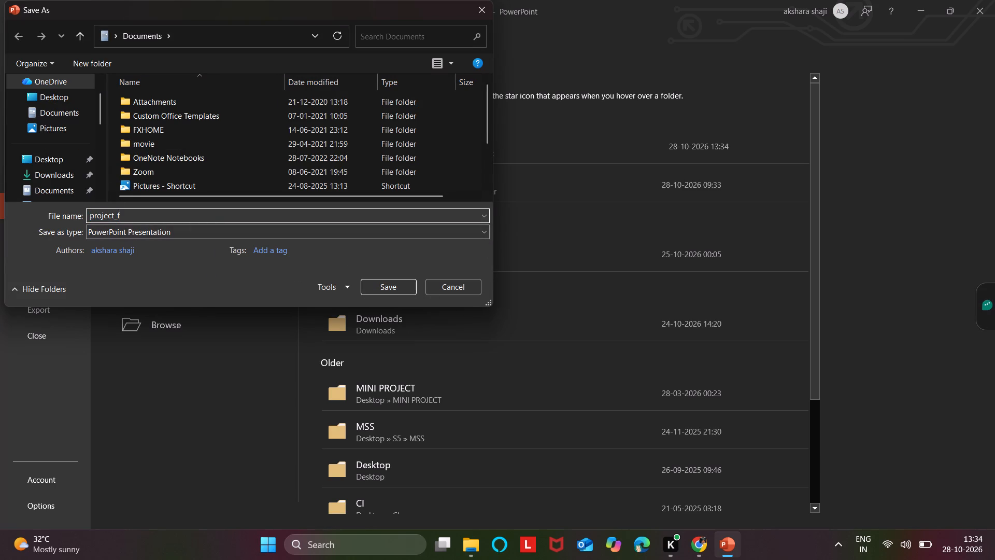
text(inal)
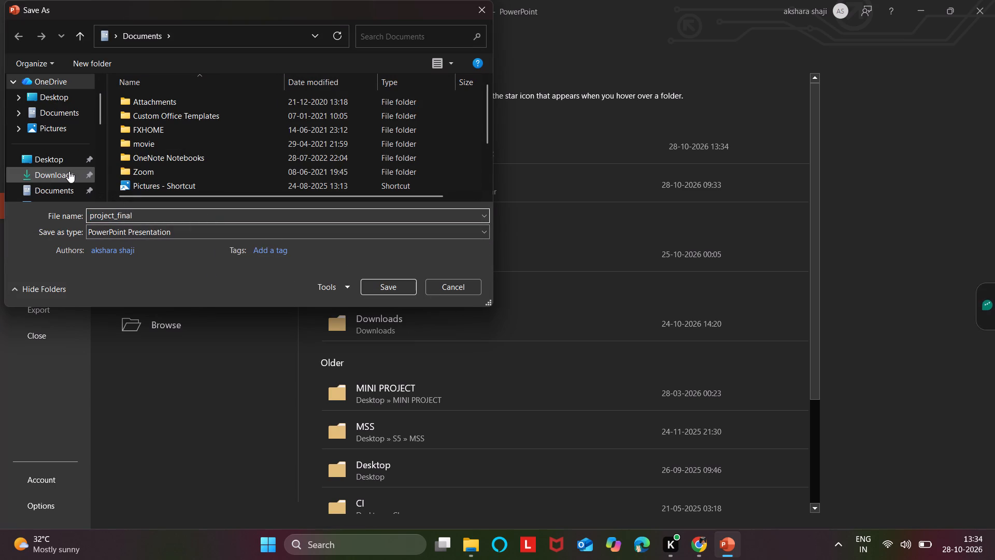
scroll(69, 171, down, 1)
click(66, 103)
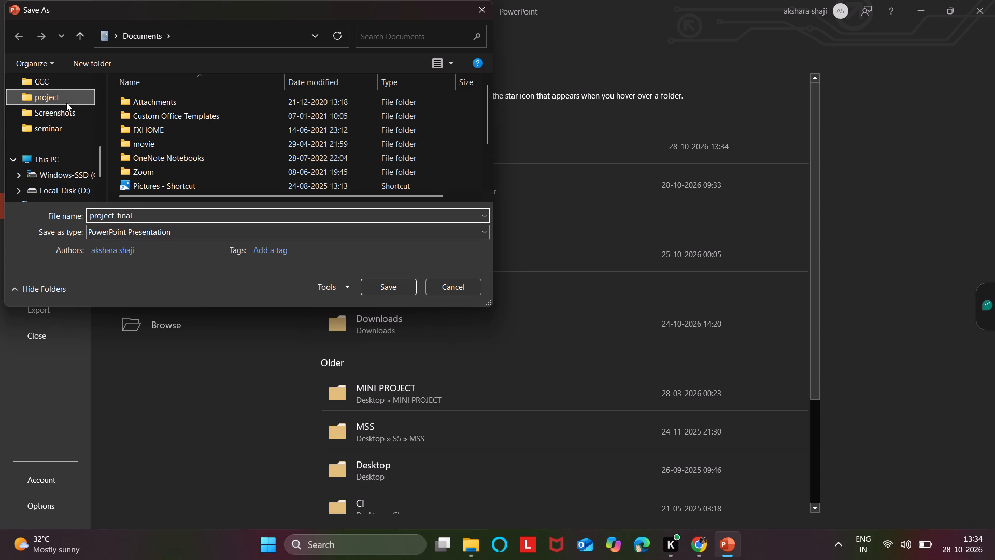